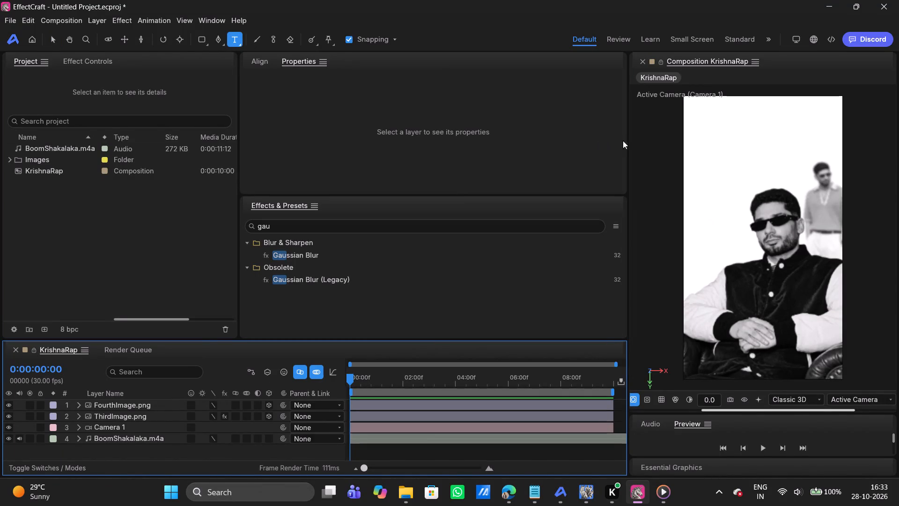
# Widen the composition viewer area.
pyautogui.moveTo(630, 140); pyautogui.dragTo(606, 142)
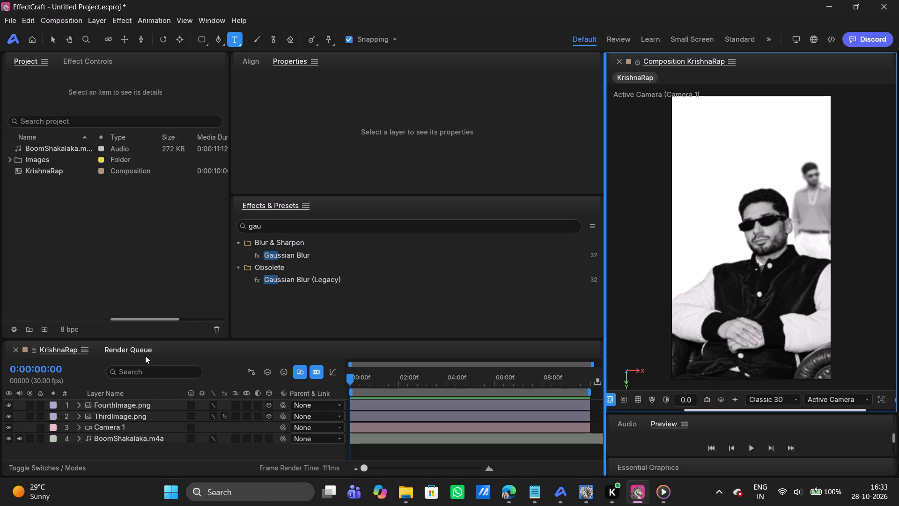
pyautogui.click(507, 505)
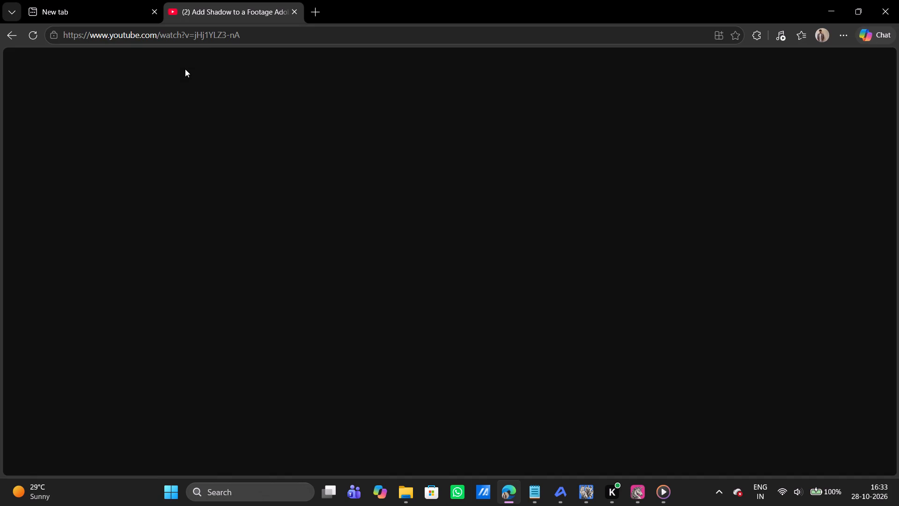
# Open Instagram from the browser's new tab page and open the #aftereffects hashtag results.
pyautogui.click(126, 16)
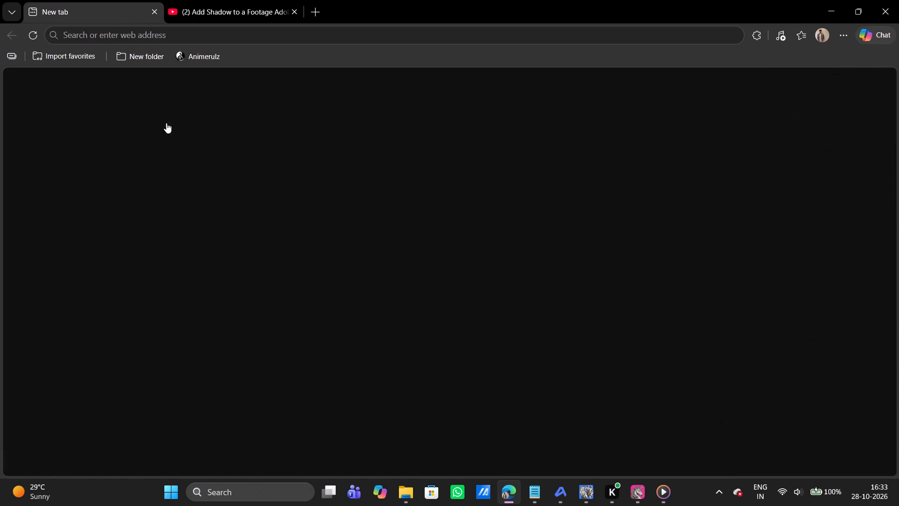
pyautogui.click(206, 0)
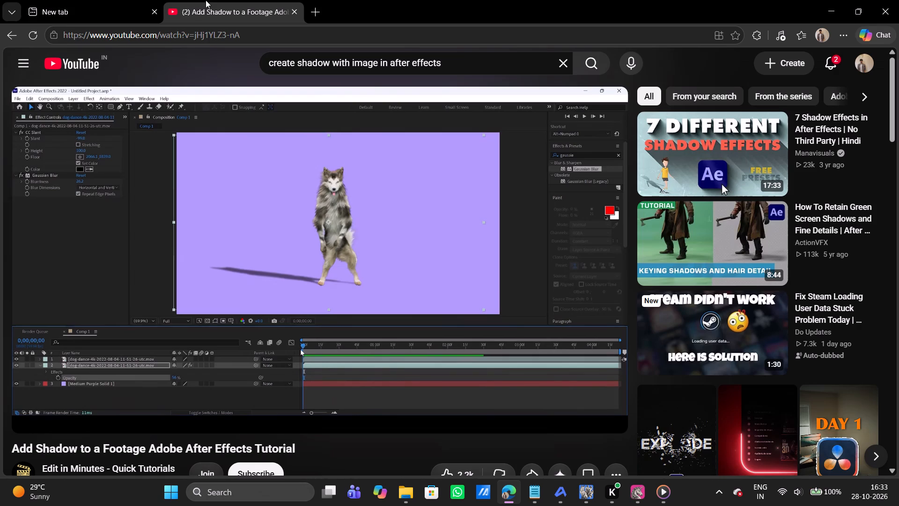
pyautogui.click(111, 1)
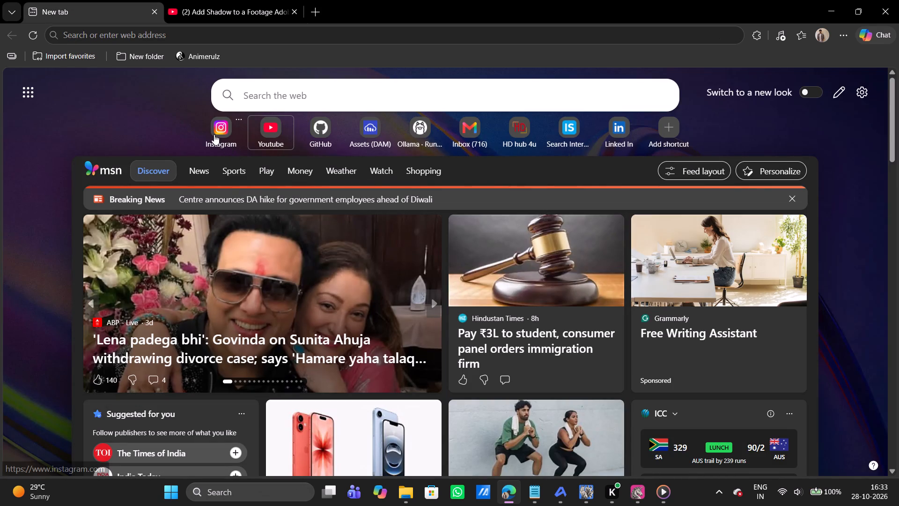
pyautogui.click(214, 134)
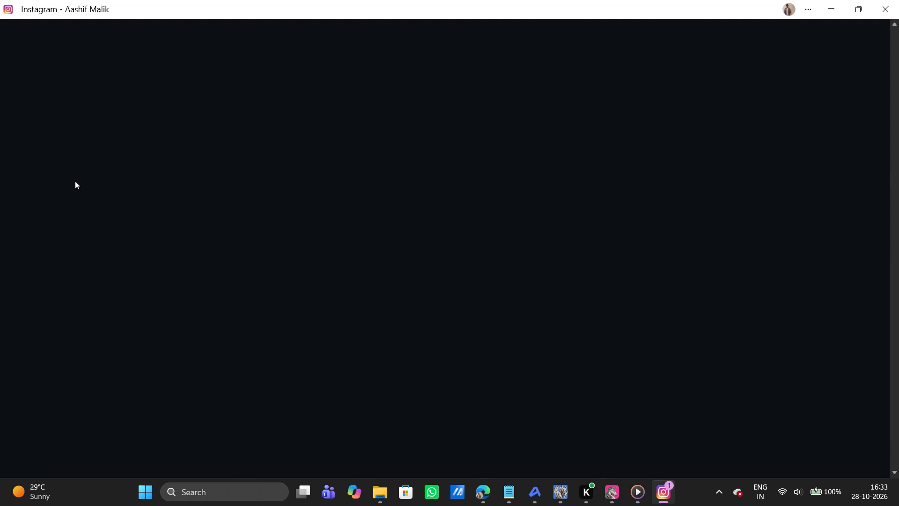
pyautogui.click(25, 240)
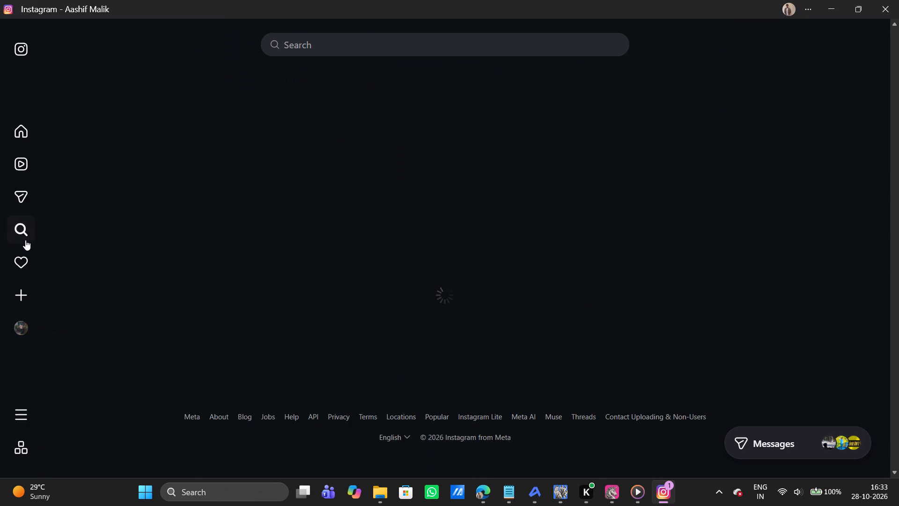
pyautogui.click(322, 37)
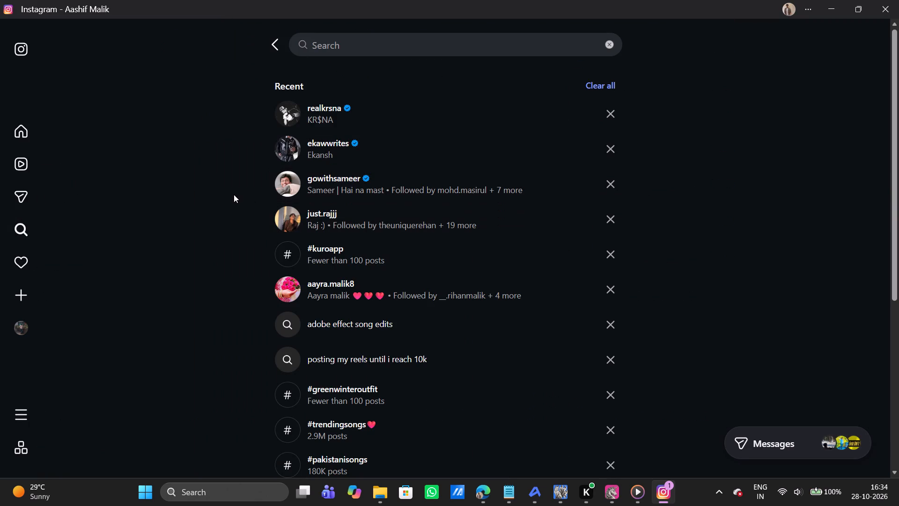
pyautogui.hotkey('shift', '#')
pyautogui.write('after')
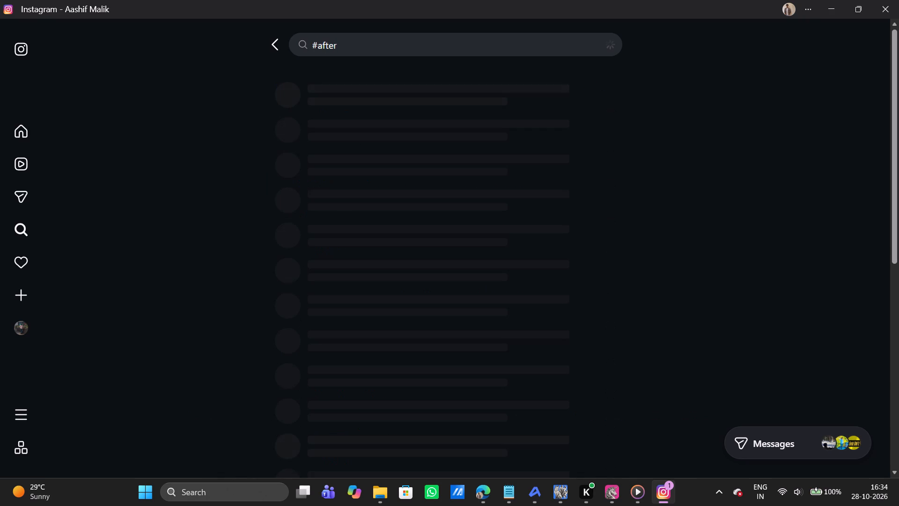
pyautogui.click(347, 97)
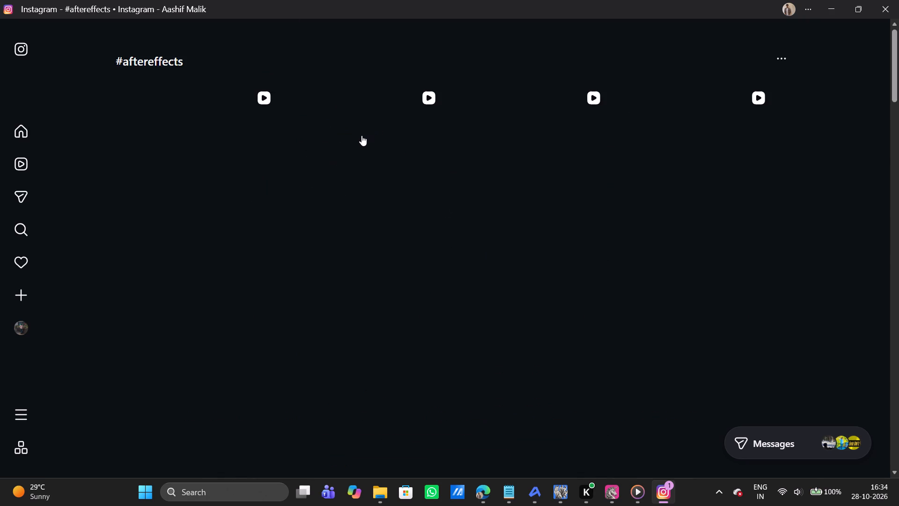
pyautogui.click(216, 200)
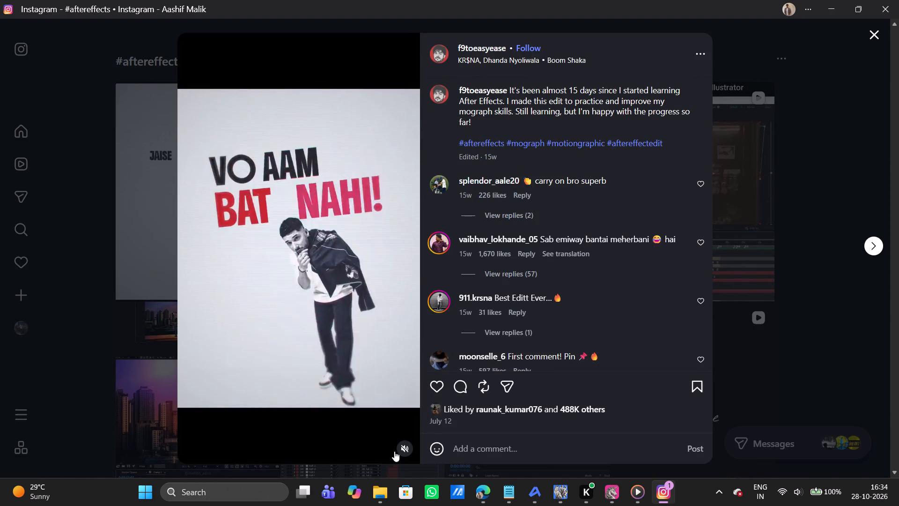
pyautogui.click(400, 446)
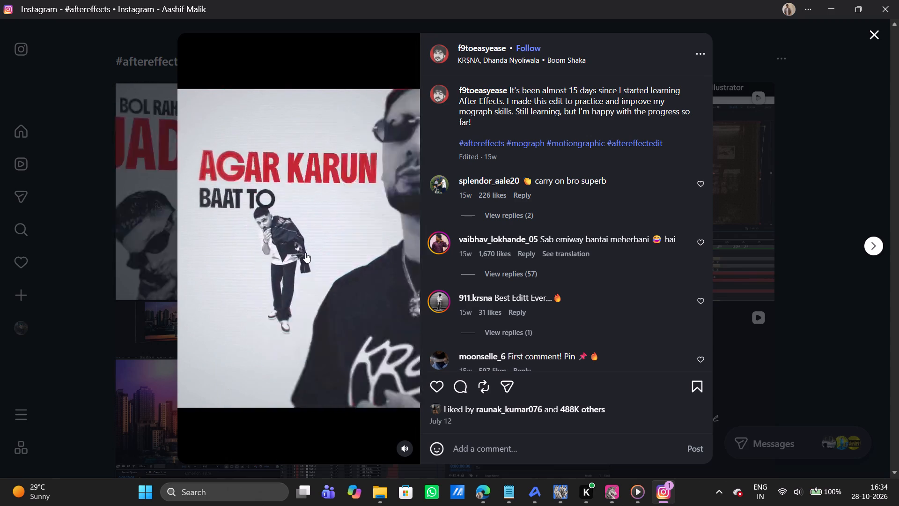
pyautogui.click(305, 253)
pyautogui.click(305, 253)
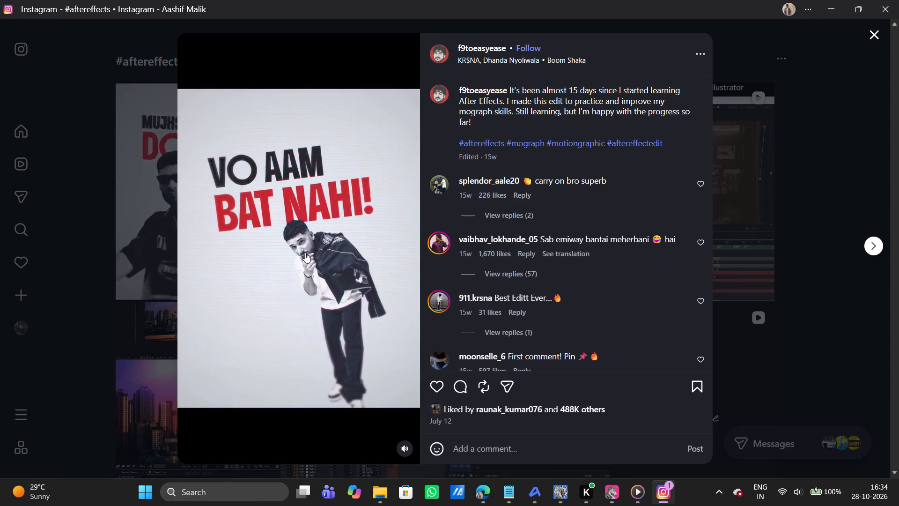
pyautogui.click(305, 253)
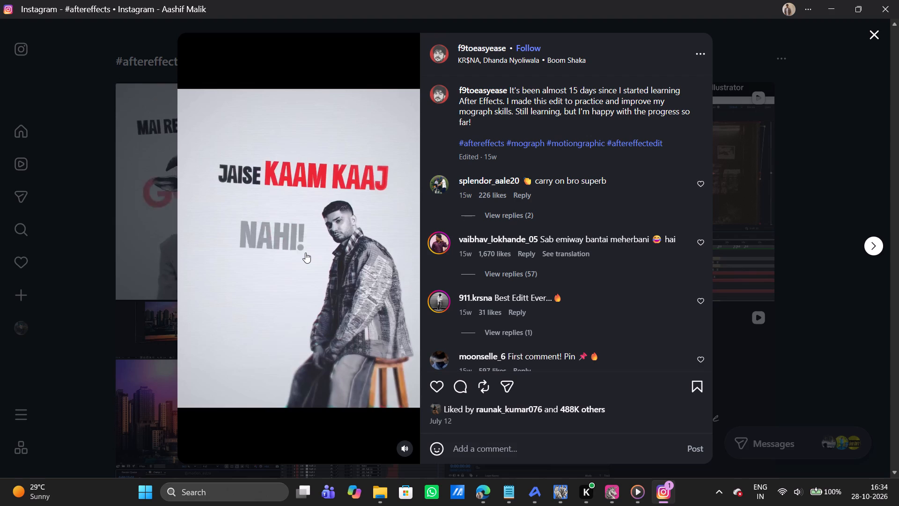
pyautogui.click(305, 253)
pyautogui.click(305, 253)
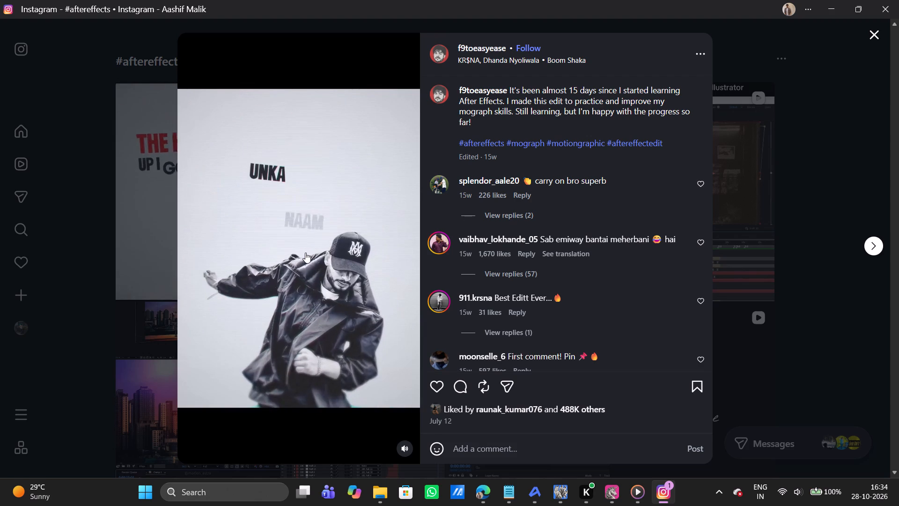
pyautogui.click(305, 253)
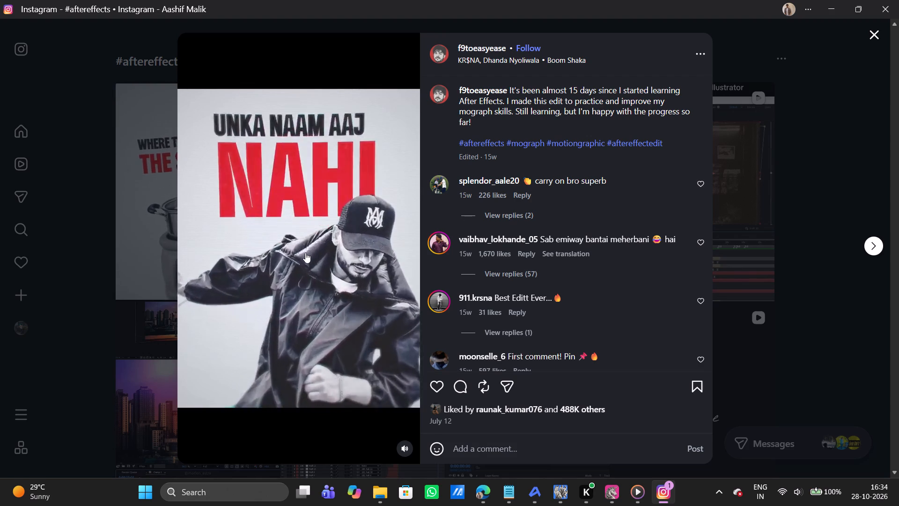
pyautogui.click(305, 253)
pyautogui.click(305, 253)
pyautogui.click(305, 253)
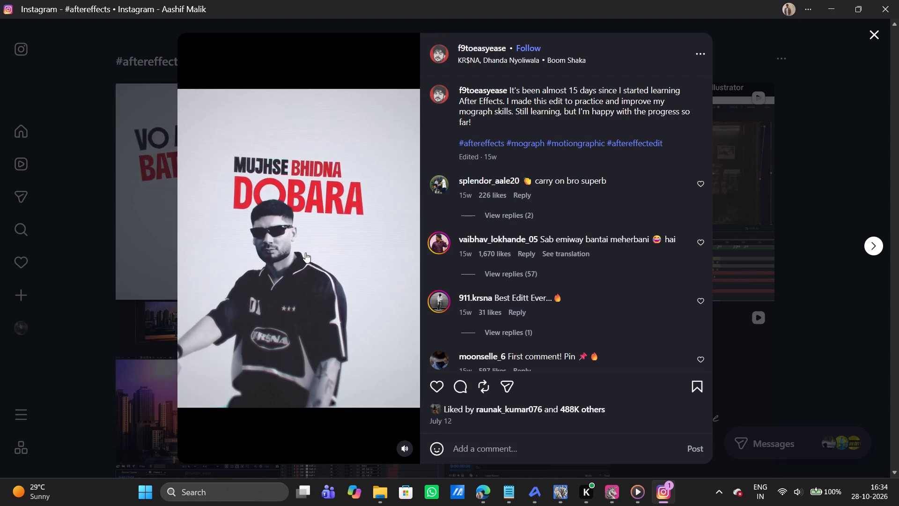
pyautogui.click(305, 253)
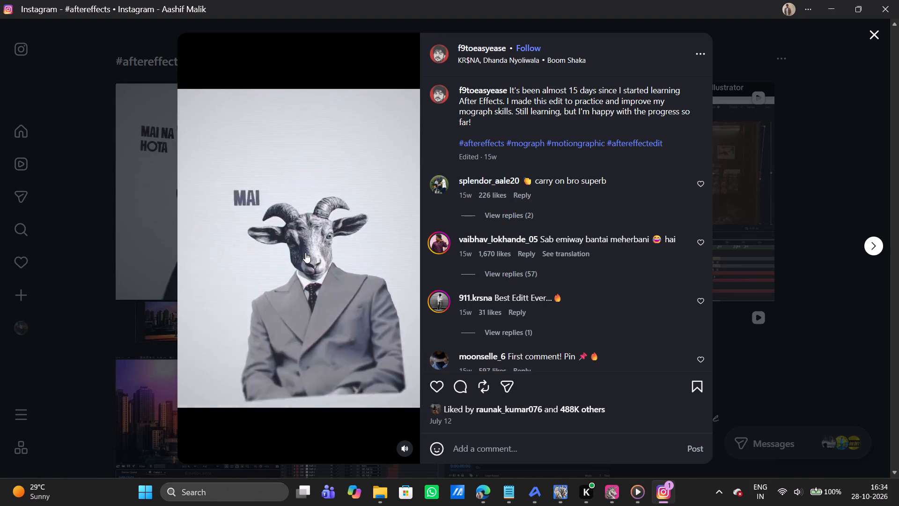
pyautogui.click(305, 253)
pyautogui.click(305, 253)
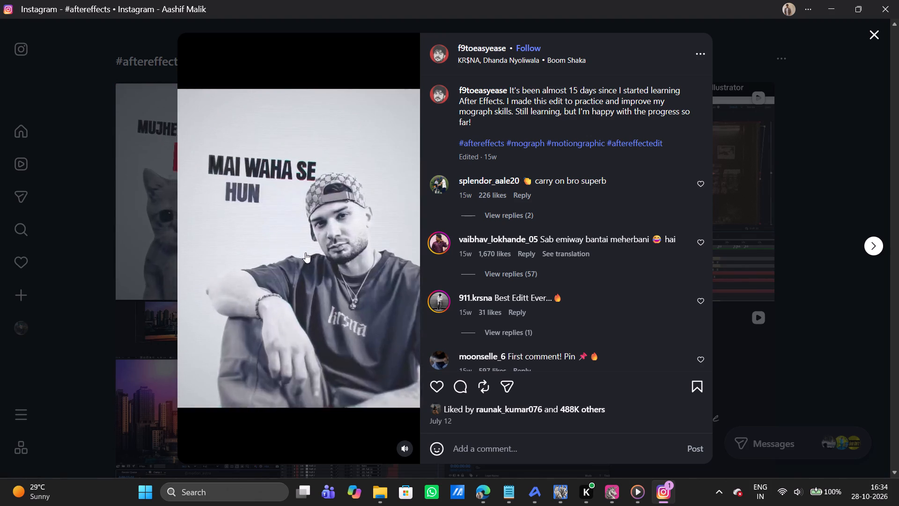
pyautogui.click(305, 253)
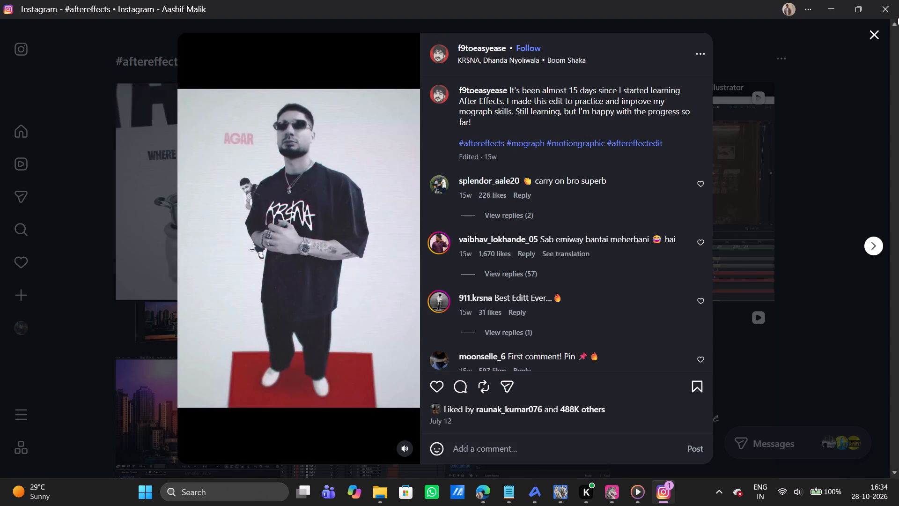
pyautogui.click(873, 41)
# Switch to EffectCraft and create a new project folder named TextAnimation.
pyautogui.hotkey('alt', 'Tab')
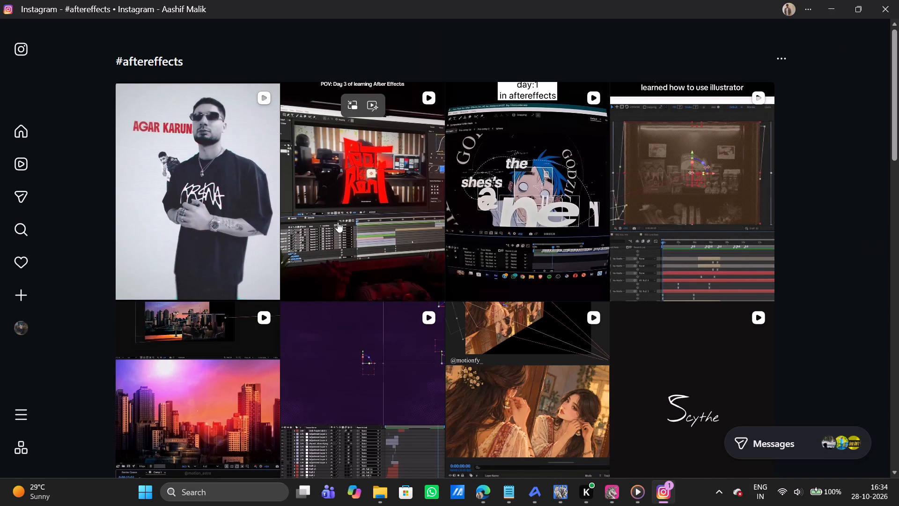
pyautogui.hotkey('alt', 'Tab')
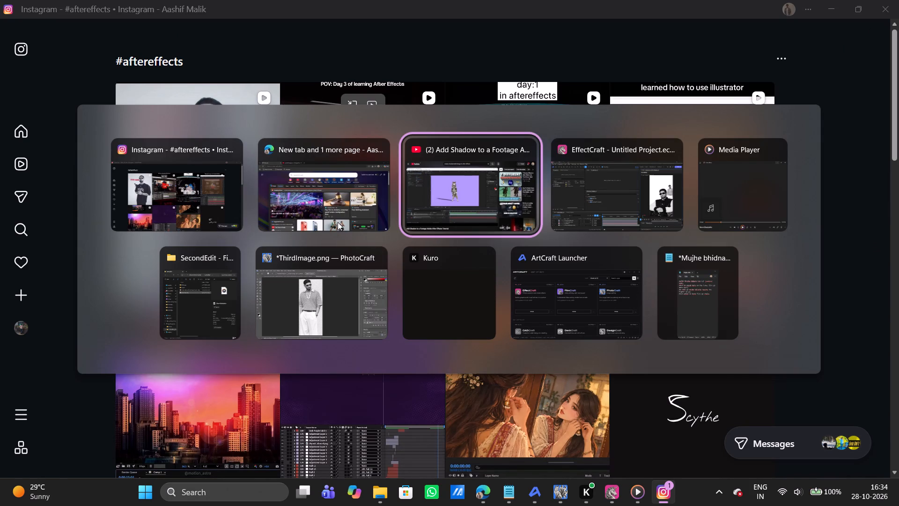
pyautogui.hotkey('alt', 'Tab')
pyautogui.click(22, 260)
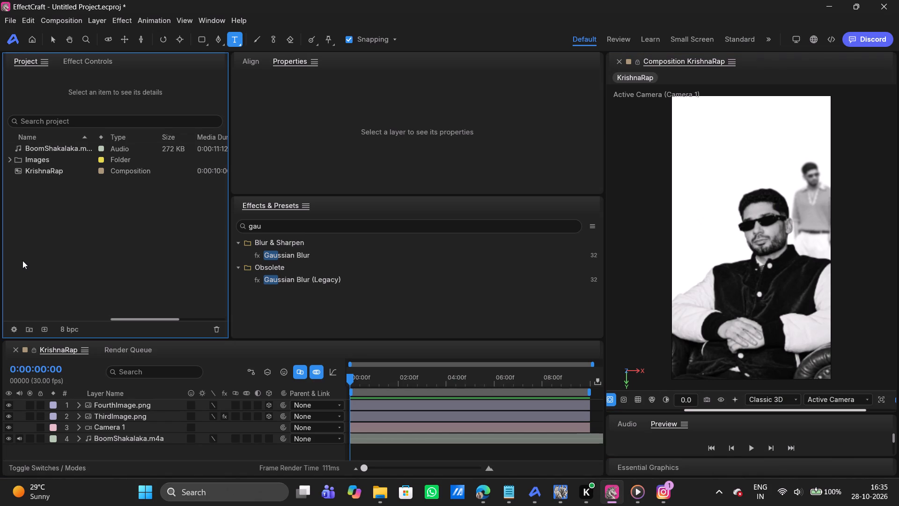
pyautogui.rightClick(68, 223)
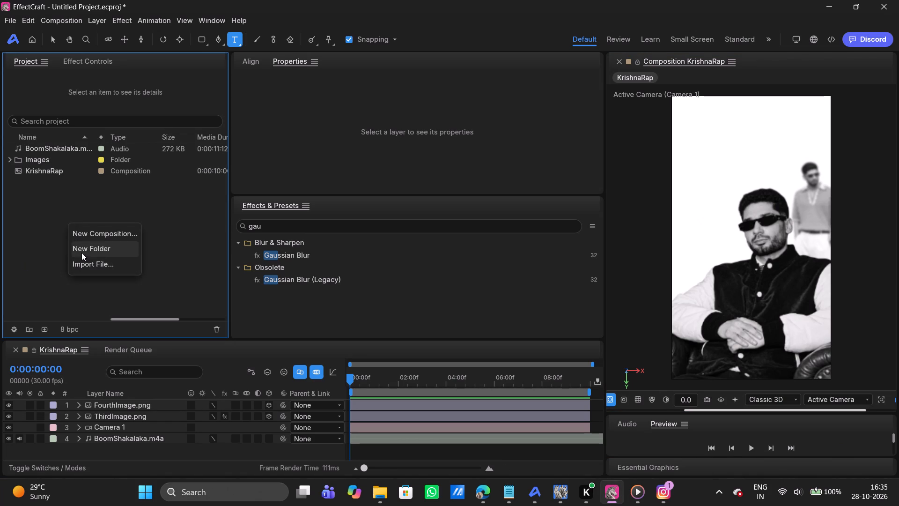
pyautogui.click(81, 253)
pyautogui.press('BackSpace')
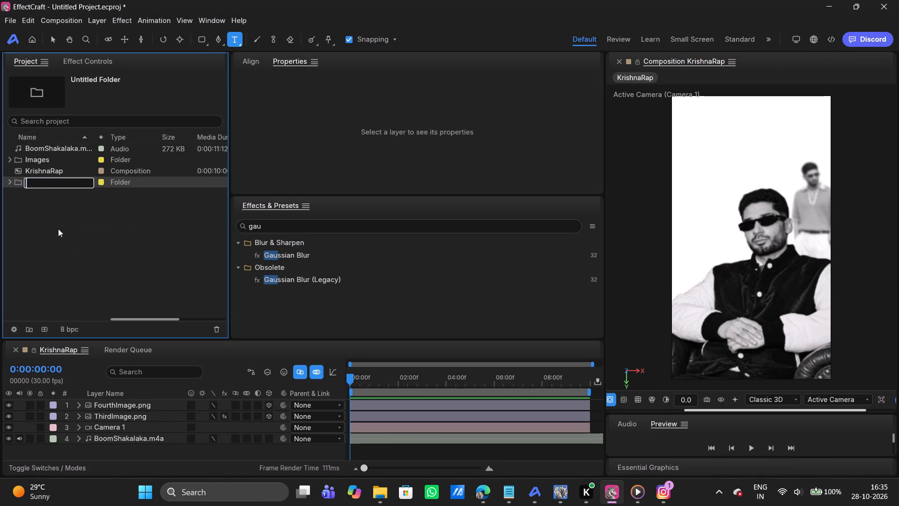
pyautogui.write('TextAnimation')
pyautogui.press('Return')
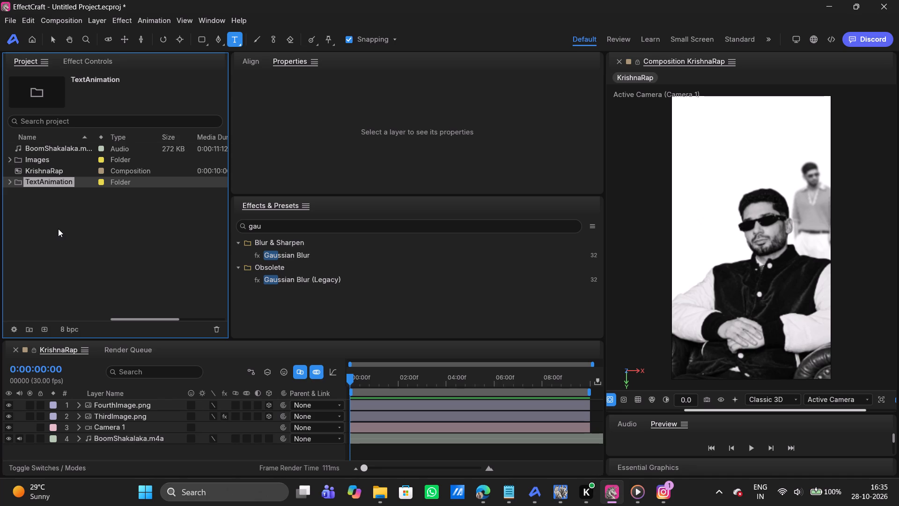
# Create a composition named Up with the Social Media Portrait HD 1080x1920 30 fps preset and a duration of 0:00:05:00.
pyautogui.rightClick(47, 182)
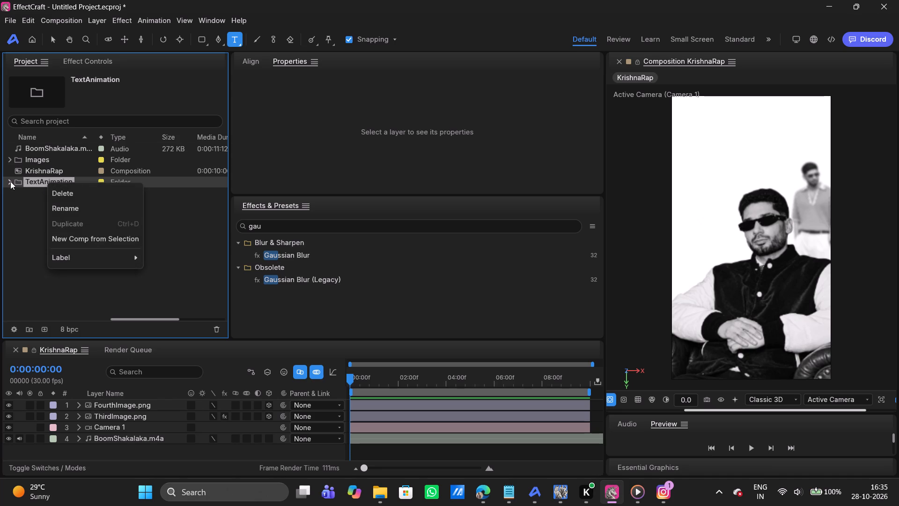
pyautogui.click(9, 181)
pyautogui.click(56, 201)
pyautogui.rightClick(56, 201)
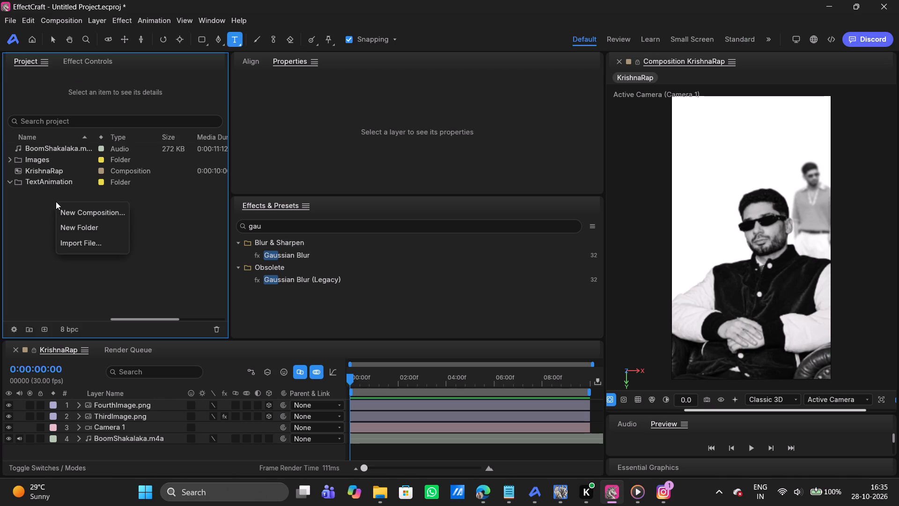
pyautogui.click(89, 217)
pyautogui.press('BackSpace')
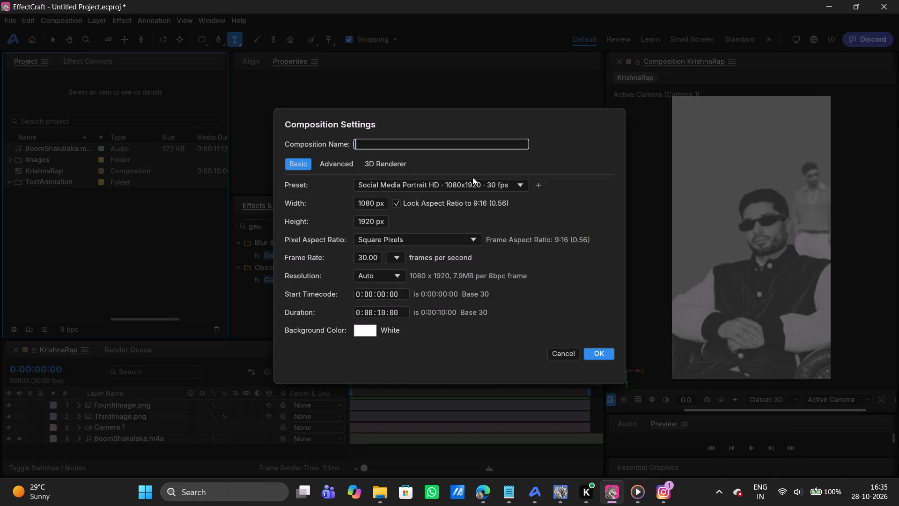
pyautogui.write('Up')
pyautogui.click(384, 312)
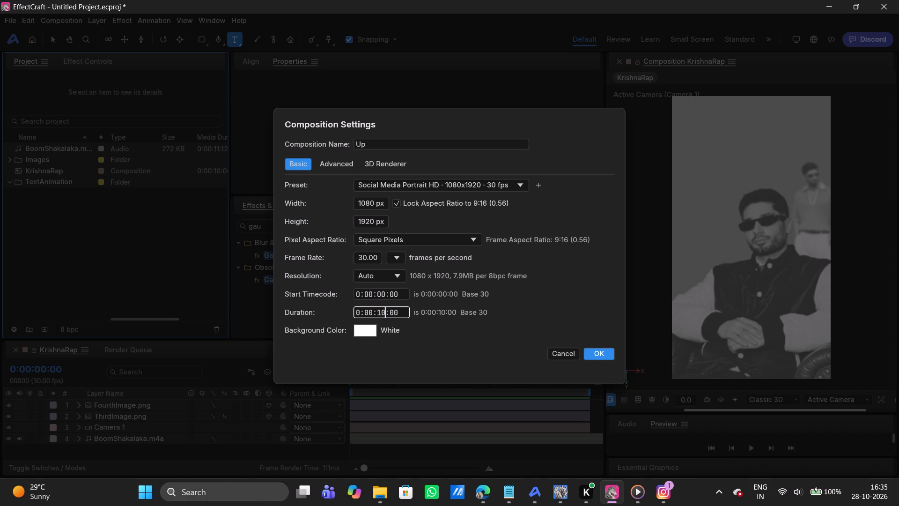
pyautogui.press('BackSpace')
pyautogui.press('BackSpace')
pyautogui.write('05')
pyautogui.click(453, 187)
pyautogui.click(431, 202)
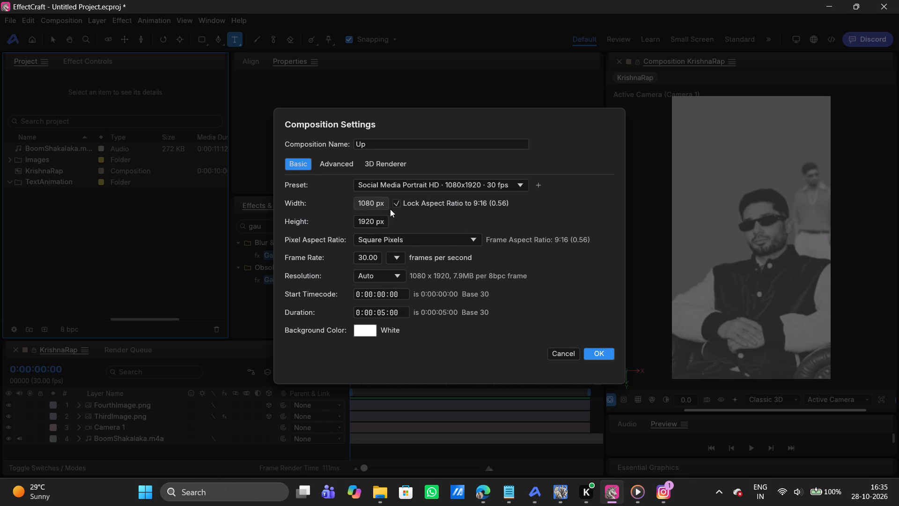
pyautogui.click(599, 350)
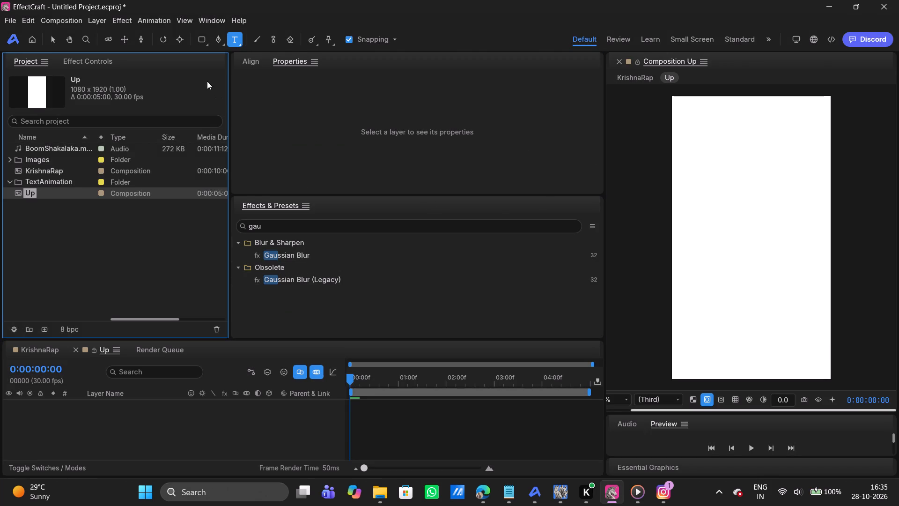
# Move the Up composition into the TextAnimation folder.
pyautogui.click(79, 193)
pyautogui.moveTo(79, 193); pyautogui.dragTo(55, 180)
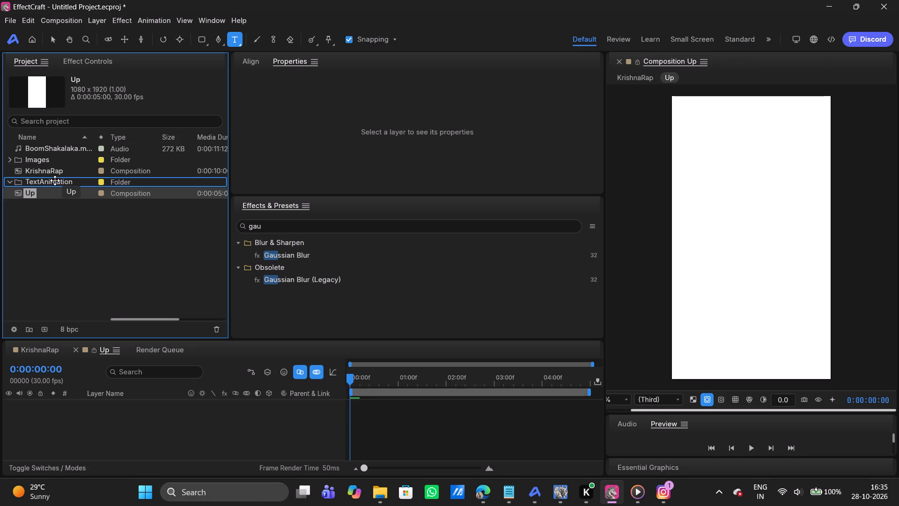
pyautogui.moveTo(55, 180); pyautogui.dragTo(55, 182)
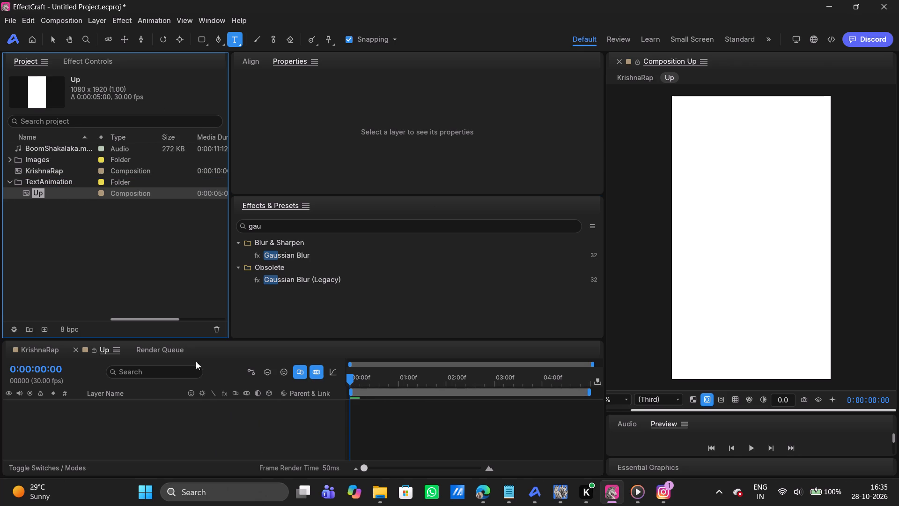
# Set the background color of the Up composition to black.
pyautogui.click(115, 351)
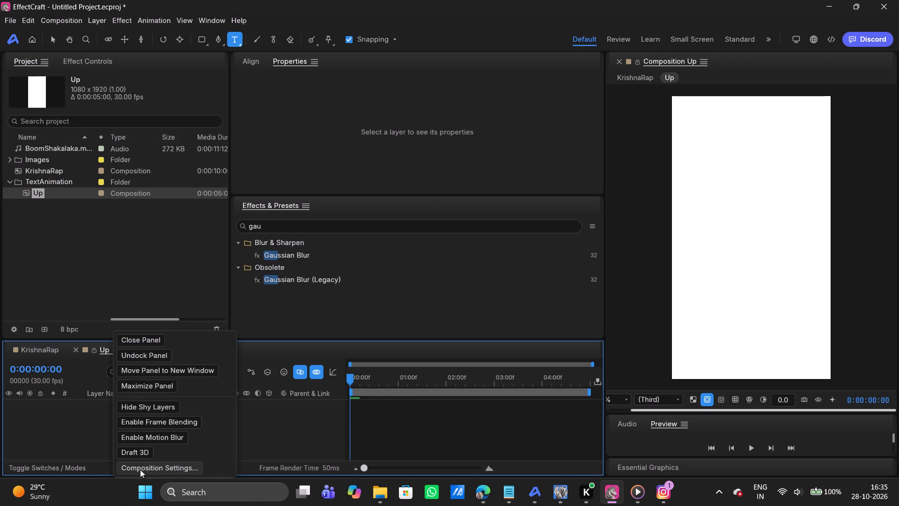
pyautogui.click(140, 469)
pyautogui.click(362, 334)
pyautogui.moveTo(386, 320); pyautogui.dragTo(324, 505)
pyautogui.click(376, 450)
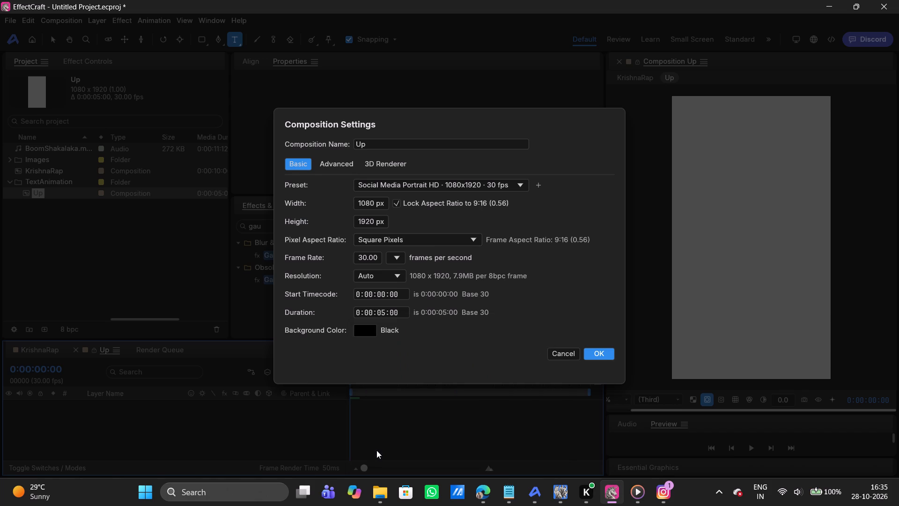
pyautogui.click(605, 353)
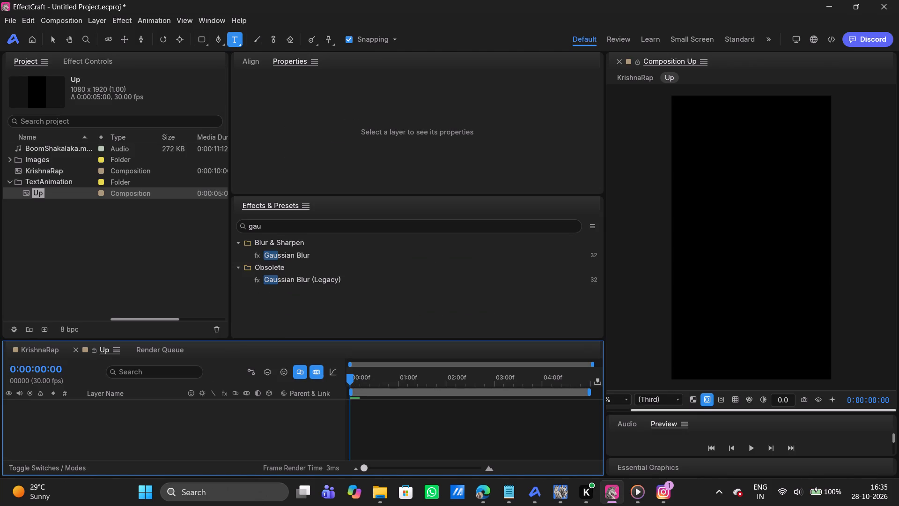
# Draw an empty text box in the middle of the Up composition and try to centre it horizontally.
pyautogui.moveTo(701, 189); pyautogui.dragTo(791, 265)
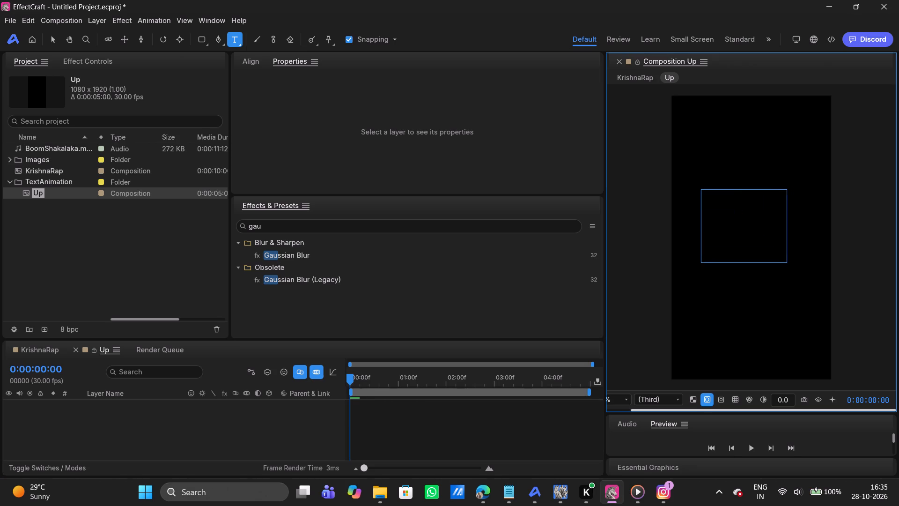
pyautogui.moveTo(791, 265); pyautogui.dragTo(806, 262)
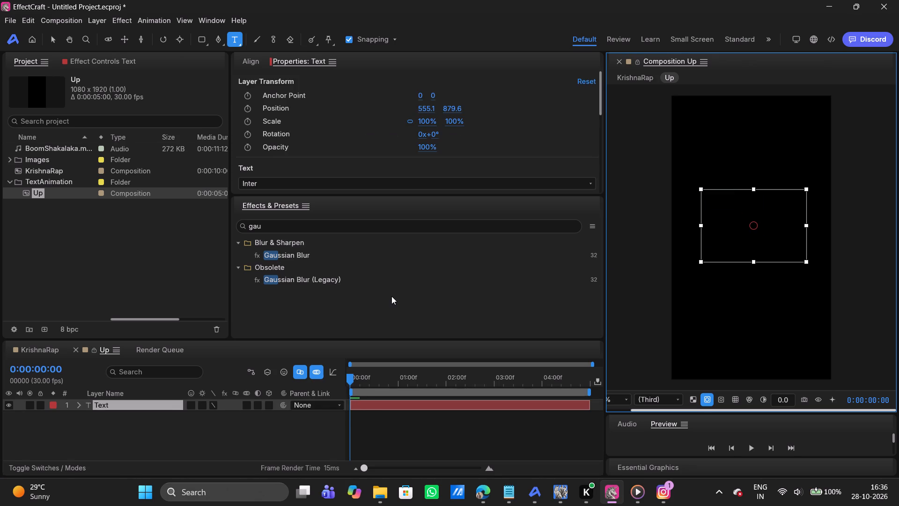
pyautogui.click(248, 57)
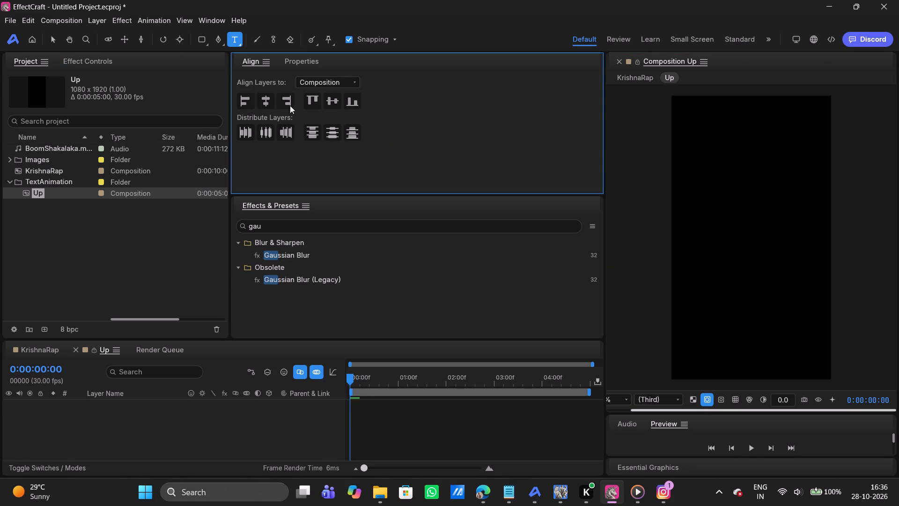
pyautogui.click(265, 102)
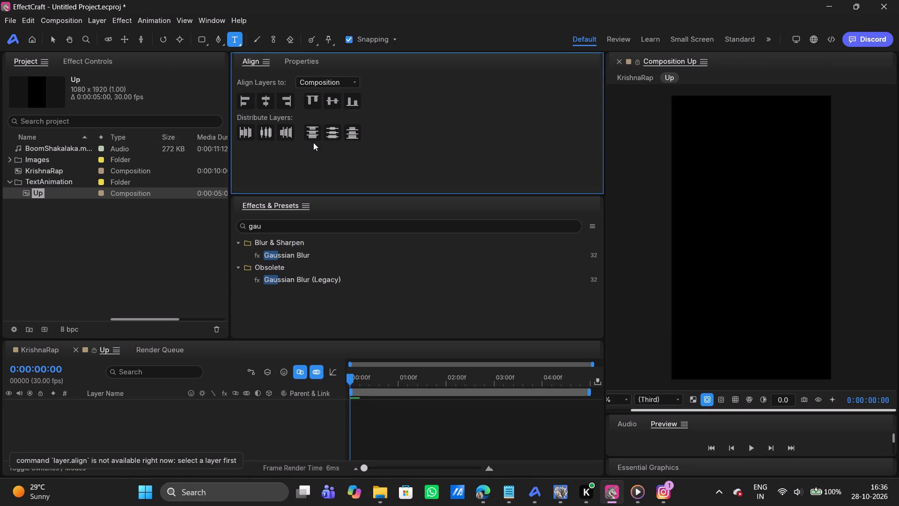
# Draw a text box in the middle of the Up composition and enter the text UP.
pyautogui.moveTo(703, 200); pyautogui.dragTo(792, 272)
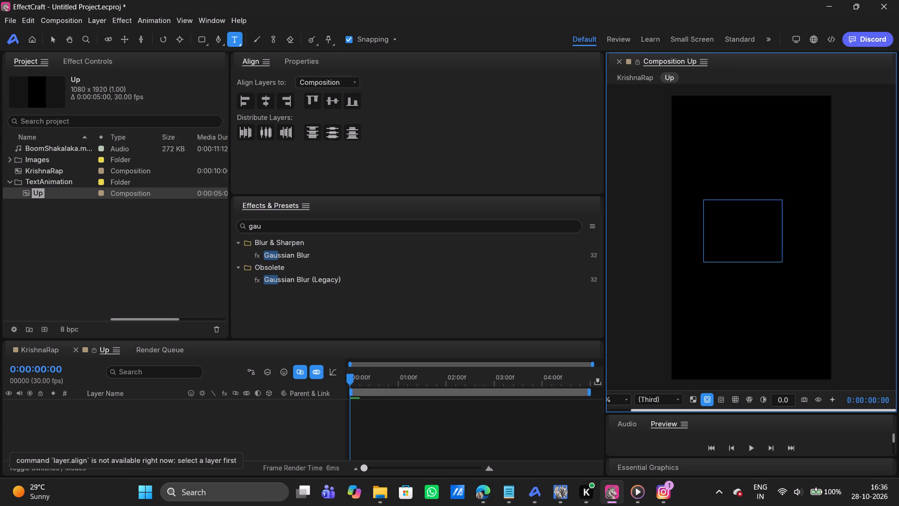
pyautogui.moveTo(792, 272); pyautogui.dragTo(802, 274)
pyautogui.write('UP')
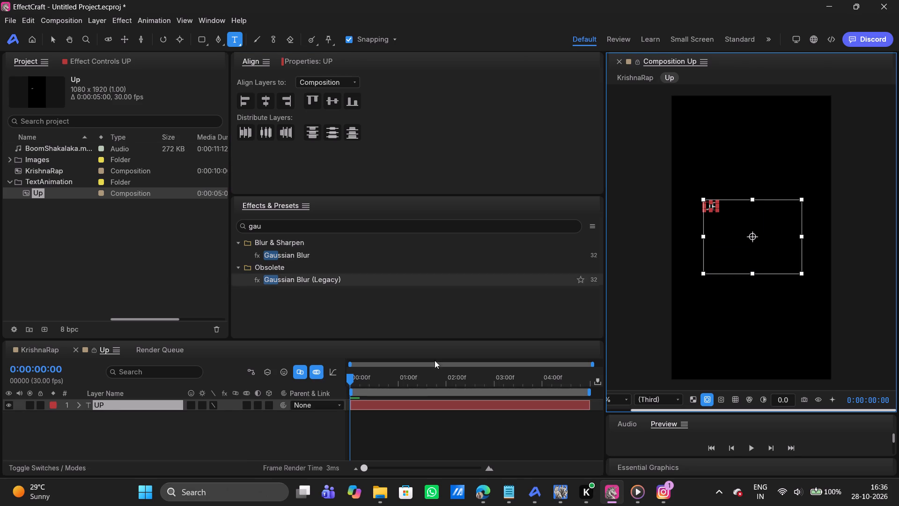
pyautogui.click(199, 424)
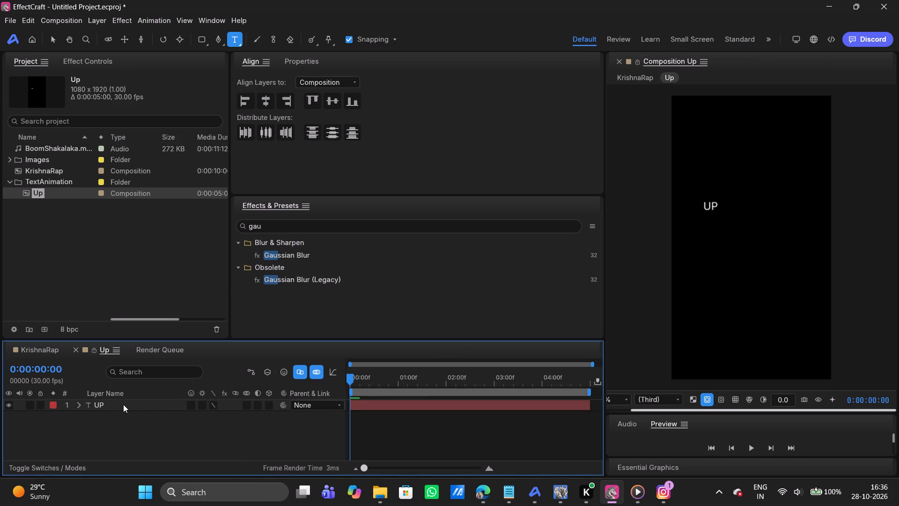
# Centre the UP text layer horizontally and vertically in the composition.
pyautogui.click(123, 404)
pyautogui.click(265, 101)
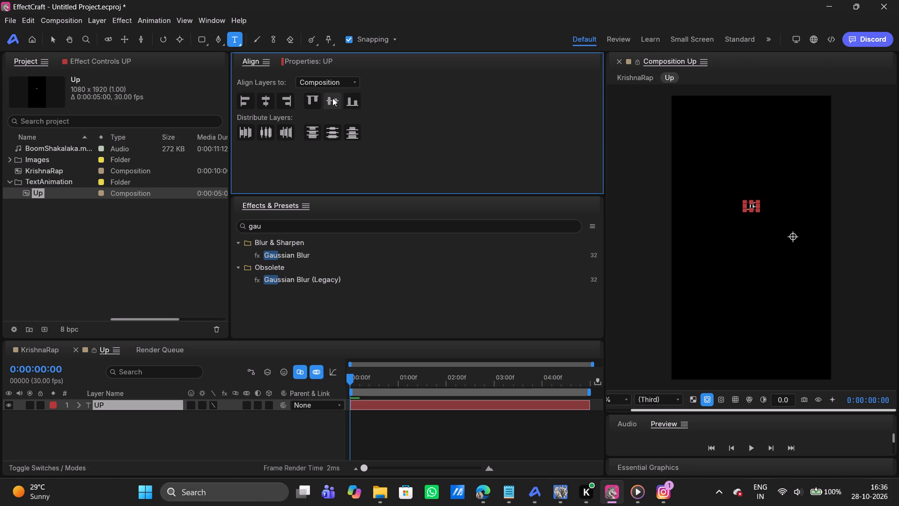
pyautogui.click(332, 98)
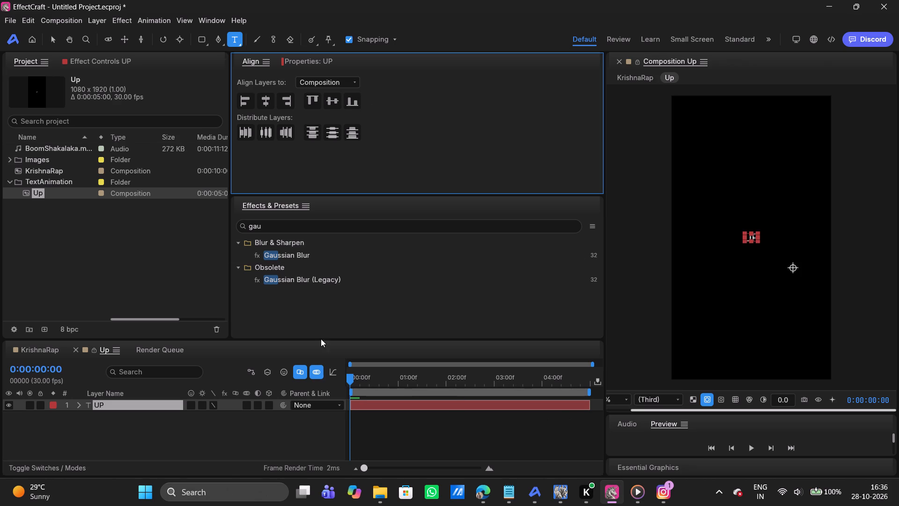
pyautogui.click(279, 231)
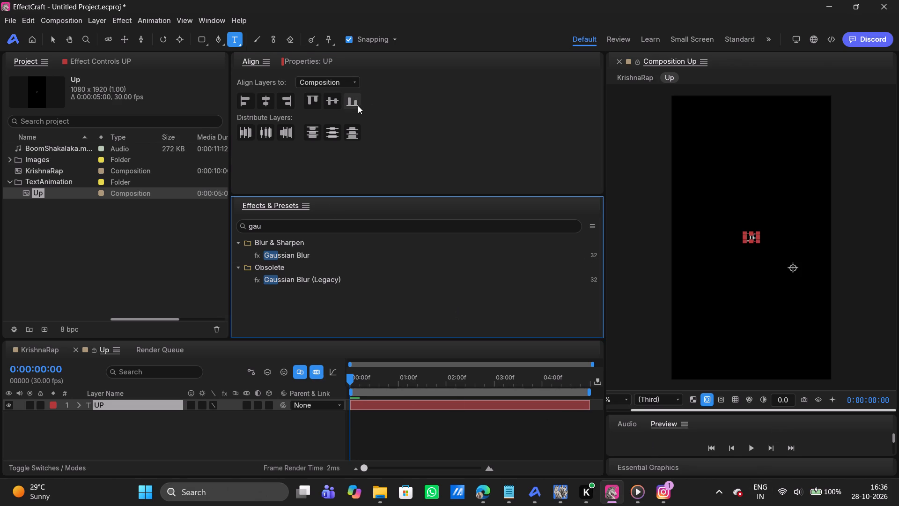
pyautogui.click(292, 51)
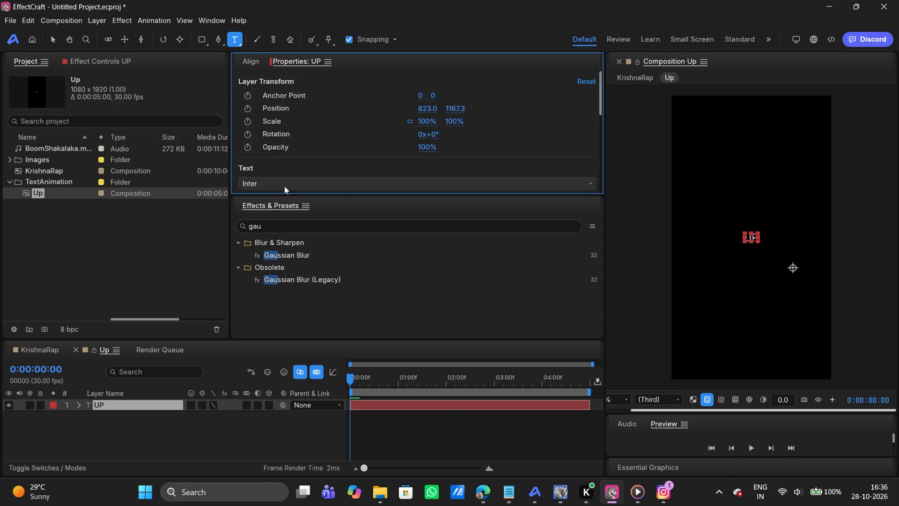
# Change the UP text layer's font to Berlin Sans FB.
pyautogui.click(281, 185)
pyautogui.scroll(18, 286, 313)
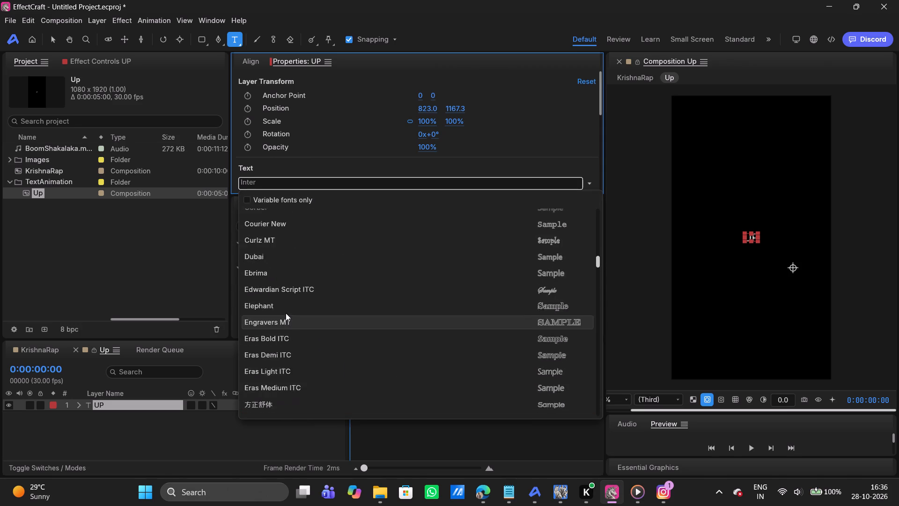
pyautogui.scroll(12, 286, 313)
pyautogui.scroll(20, 286, 313)
pyautogui.click(298, 232)
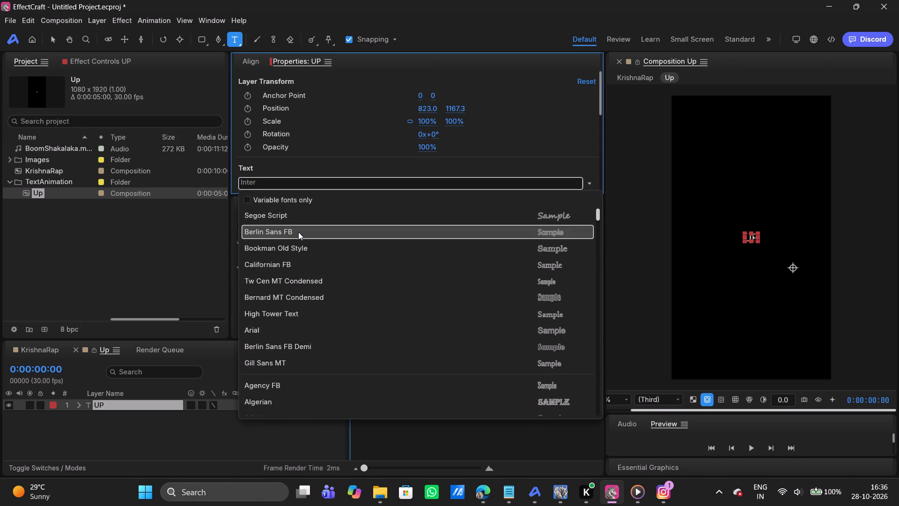
pyautogui.click(493, 424)
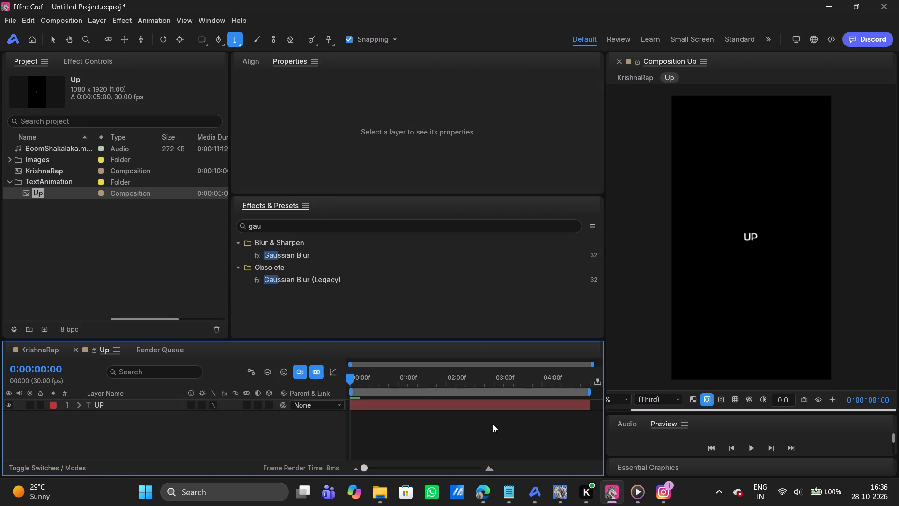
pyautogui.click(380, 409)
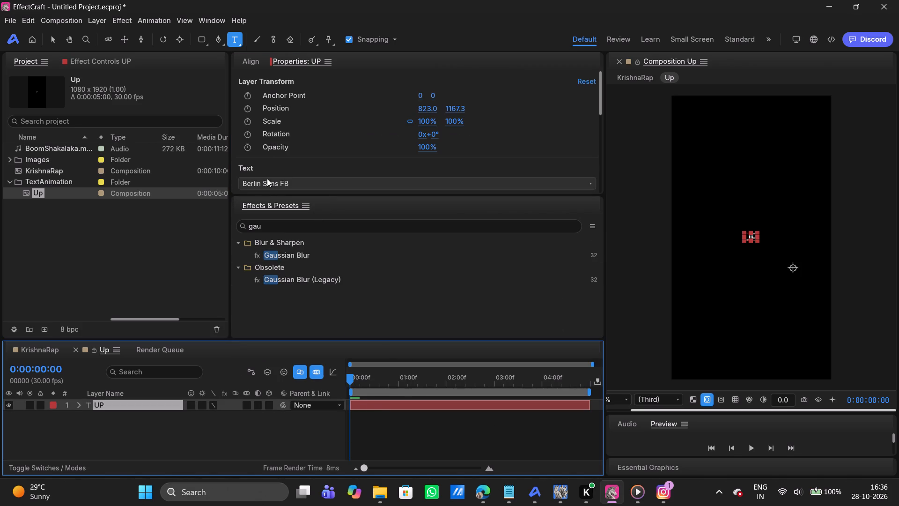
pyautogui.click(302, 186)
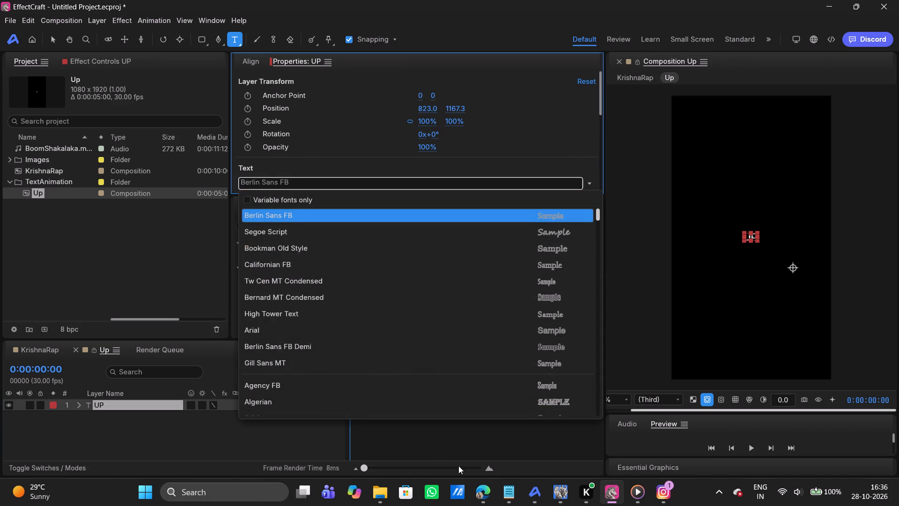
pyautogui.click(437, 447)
# Switch to Instagram, play the KR$NA reference reel to examine its lyric text styling, and return to EffectCraft.
pyautogui.click(663, 504)
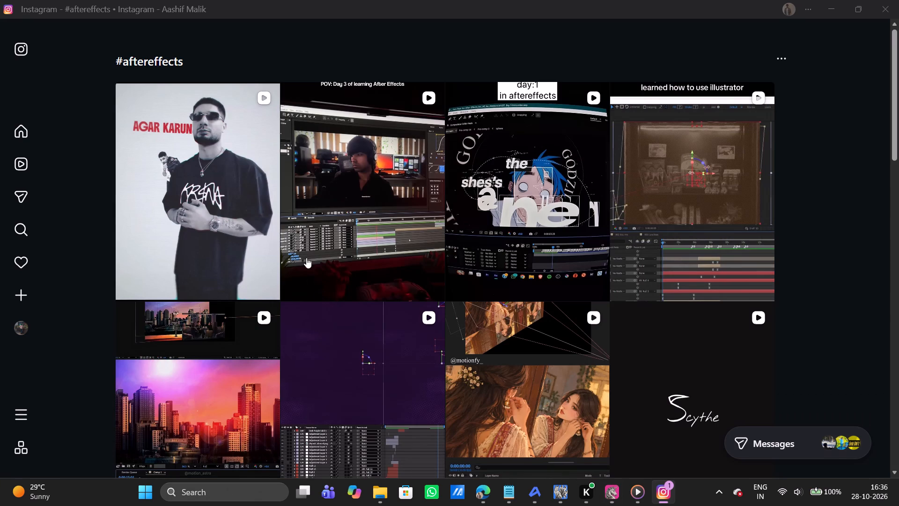
pyautogui.click(161, 217)
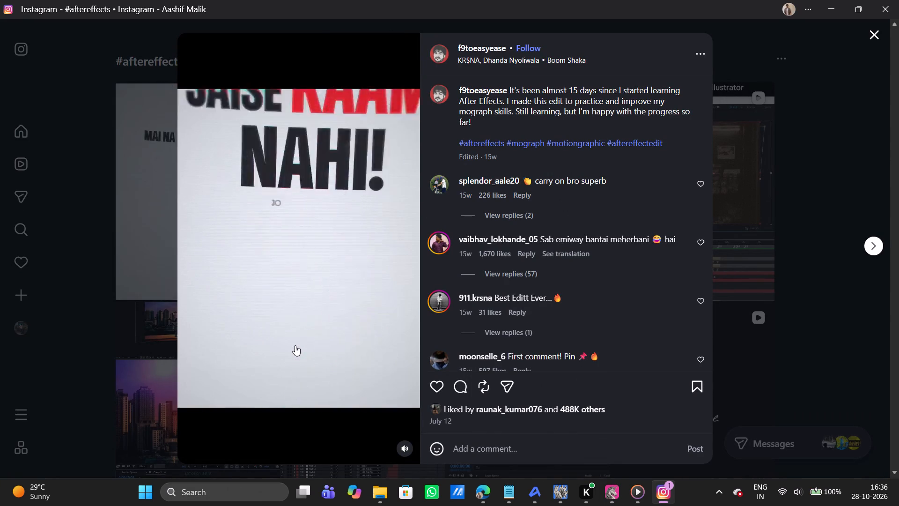
pyautogui.click(295, 345)
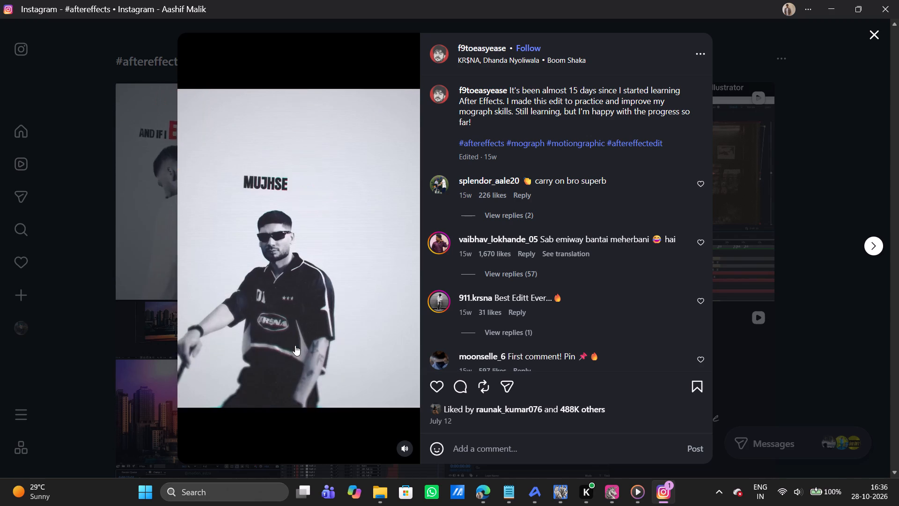
pyautogui.hotkey('alt', 'Tab')
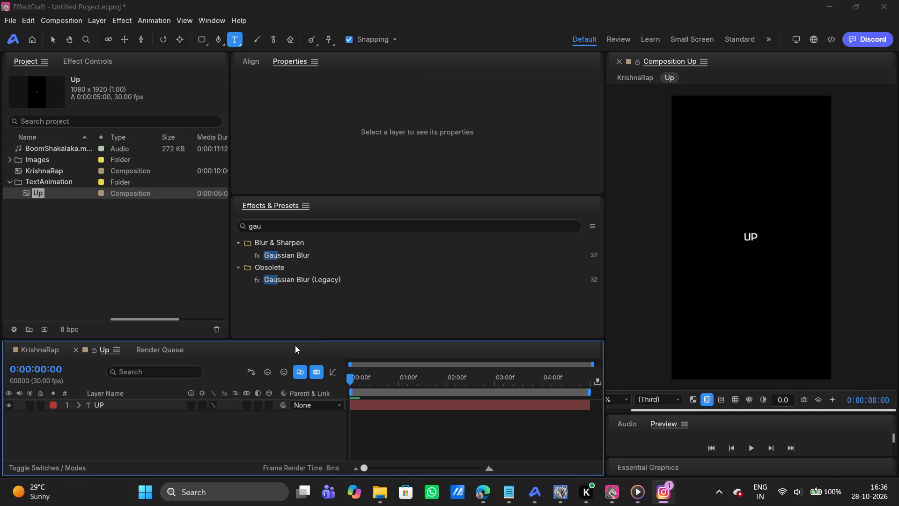
# Set the UP text layer's scale to 150%.
pyautogui.click(416, 405)
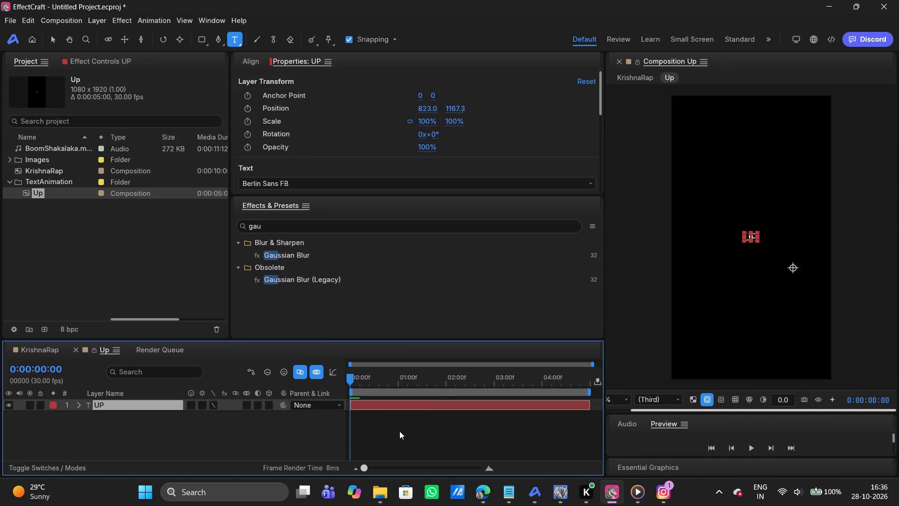
pyautogui.click(399, 431)
pyautogui.click(398, 407)
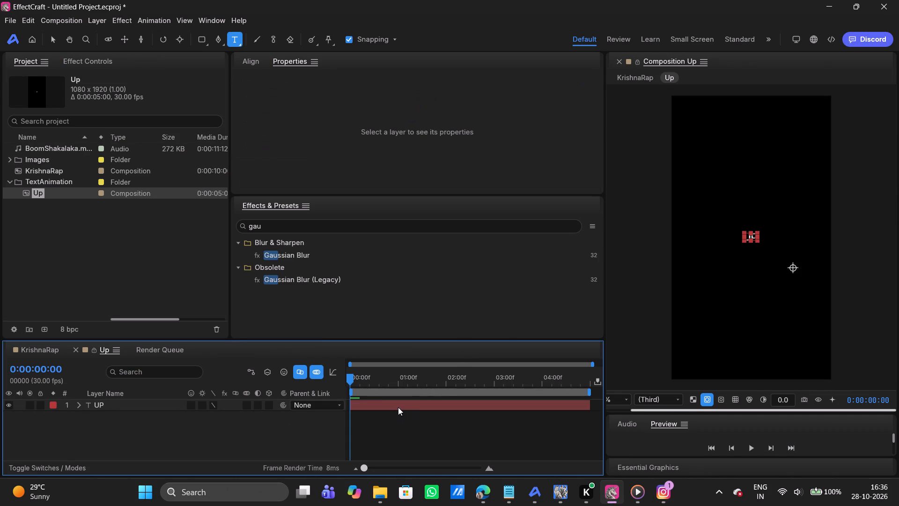
pyautogui.moveTo(423, 119); pyautogui.dragTo(437, 120)
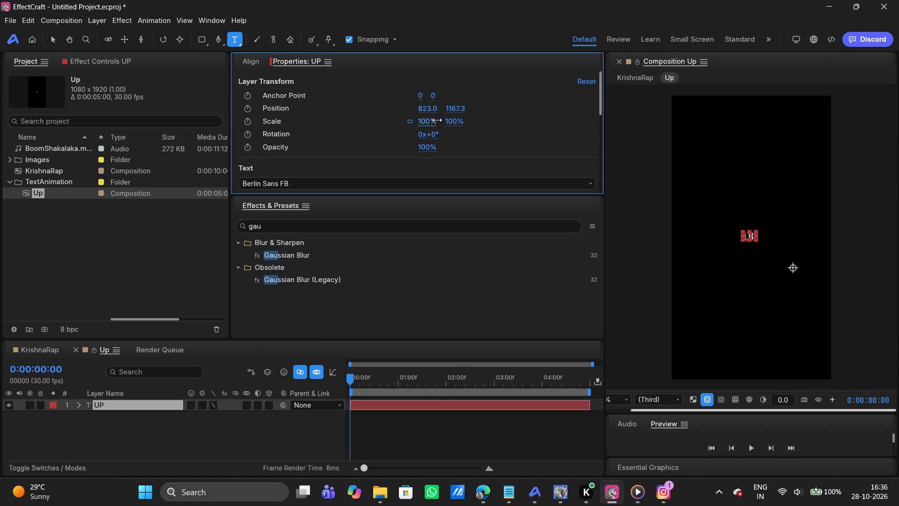
pyautogui.moveTo(437, 120); pyautogui.dragTo(452, 119)
pyautogui.doubleClick(425, 123)
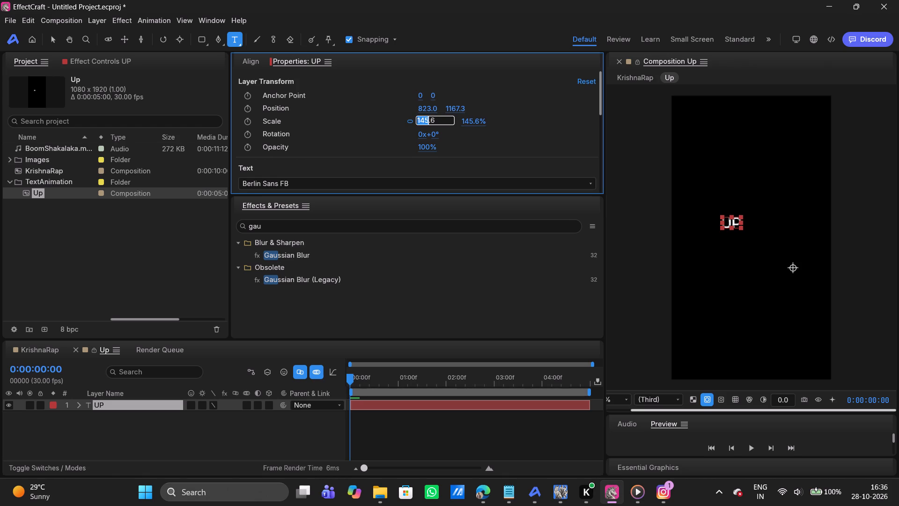
pyautogui.press('Right')
pyautogui.press('BackSpace')
pyautogui.press('BackSpace')
pyautogui.press('Right')
pyautogui.press('Right')
pyautogui.press('Right')
pyautogui.press('BackSpace')
pyautogui.press('BackSpace')
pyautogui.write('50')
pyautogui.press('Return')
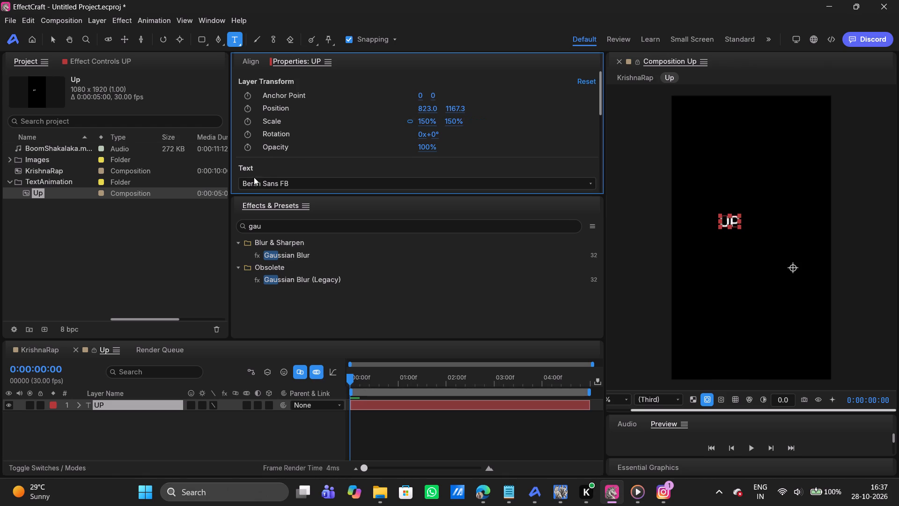
# Centre the enlarged UP text layer horizontally and vertically in the composition.
pyautogui.click(243, 56)
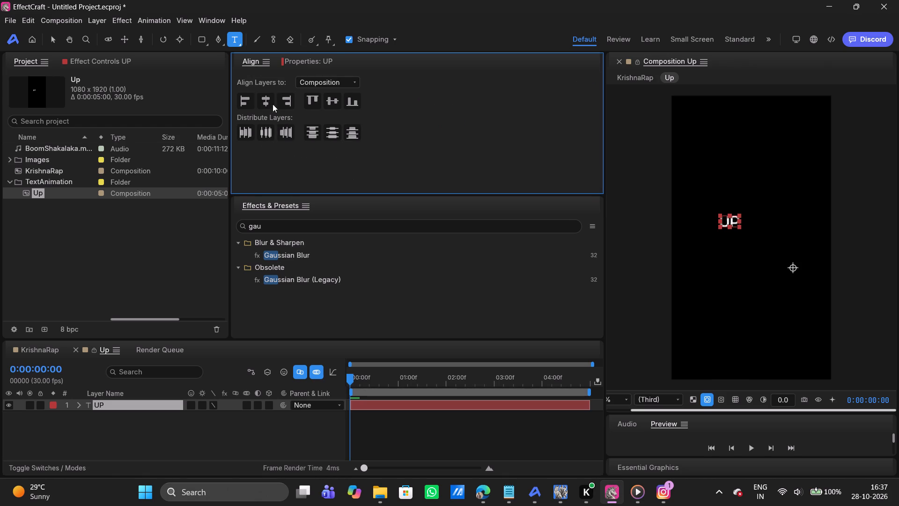
pyautogui.click(266, 96)
pyautogui.click(331, 100)
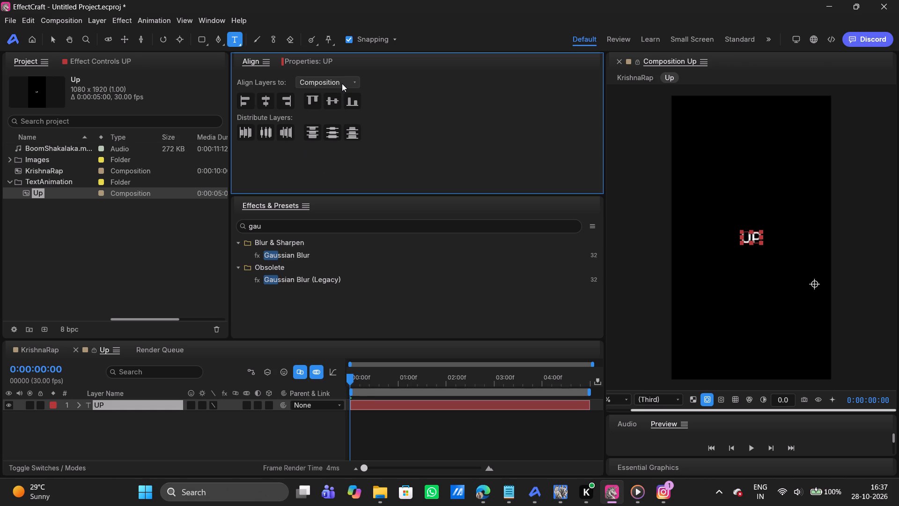
pyautogui.click(342, 83)
pyautogui.click(342, 83)
pyautogui.click(448, 126)
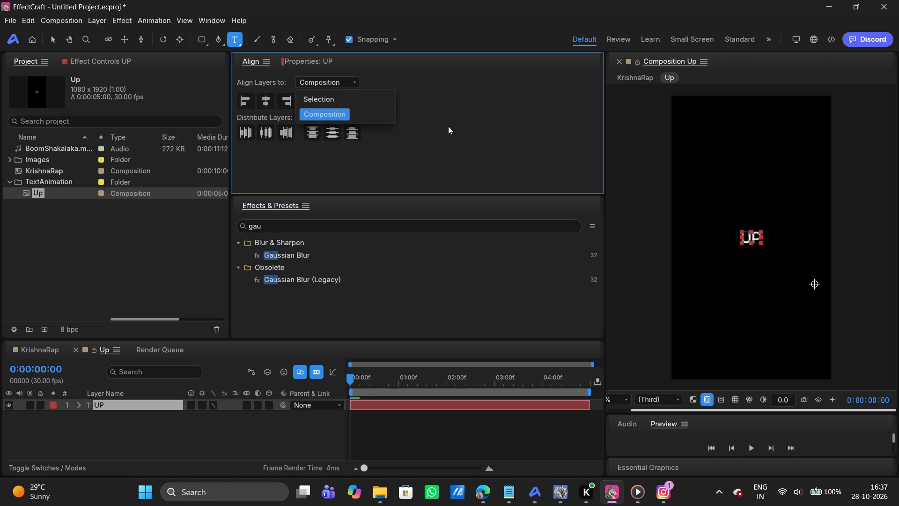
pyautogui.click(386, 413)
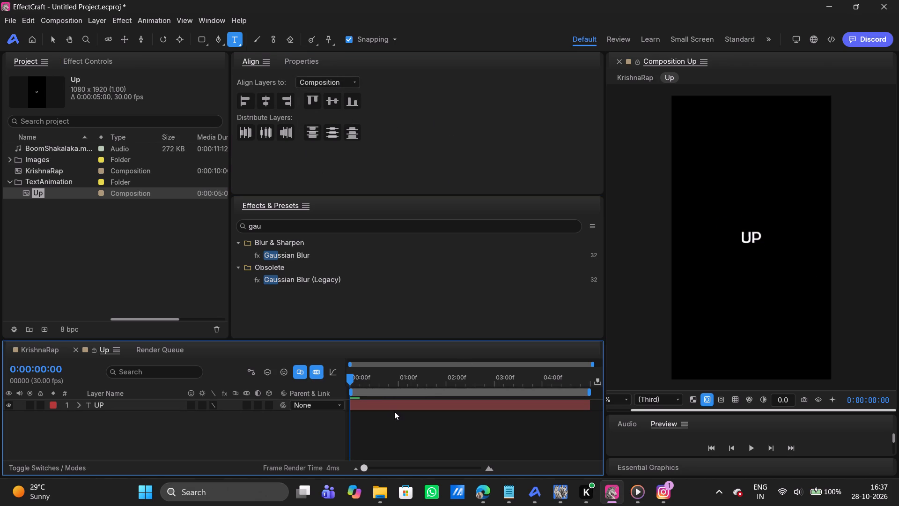
# Add Position keyframes to the UP text layer at 0:00:00:00 and 0:00:01:00.
pyautogui.click(370, 401)
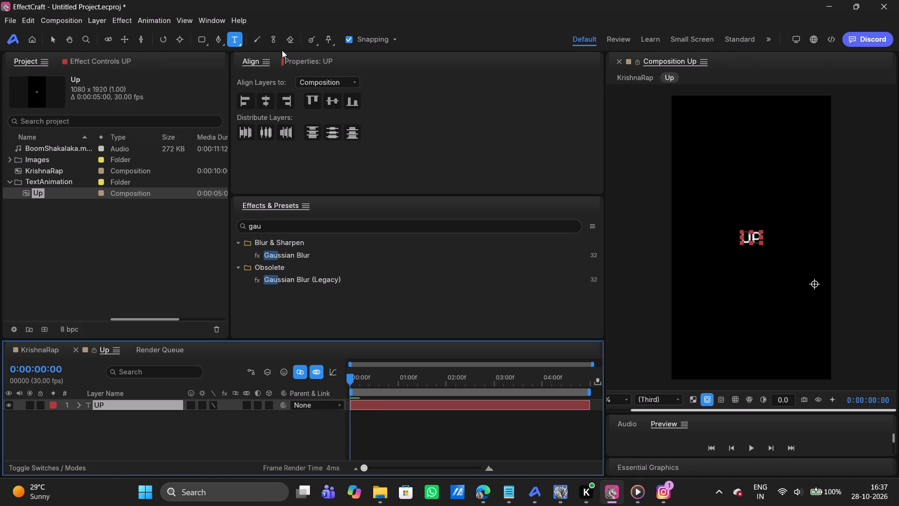
pyautogui.click(306, 61)
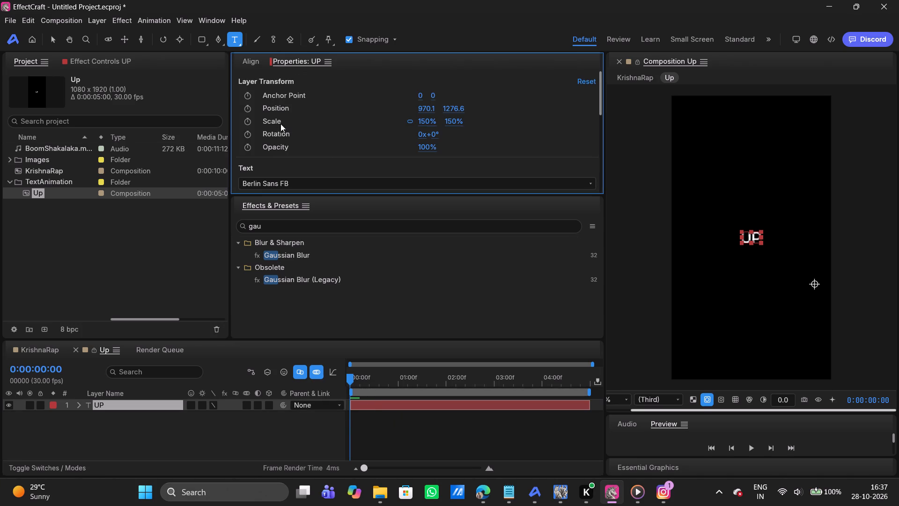
pyautogui.click(247, 106)
pyautogui.moveTo(351, 378); pyautogui.dragTo(373, 377)
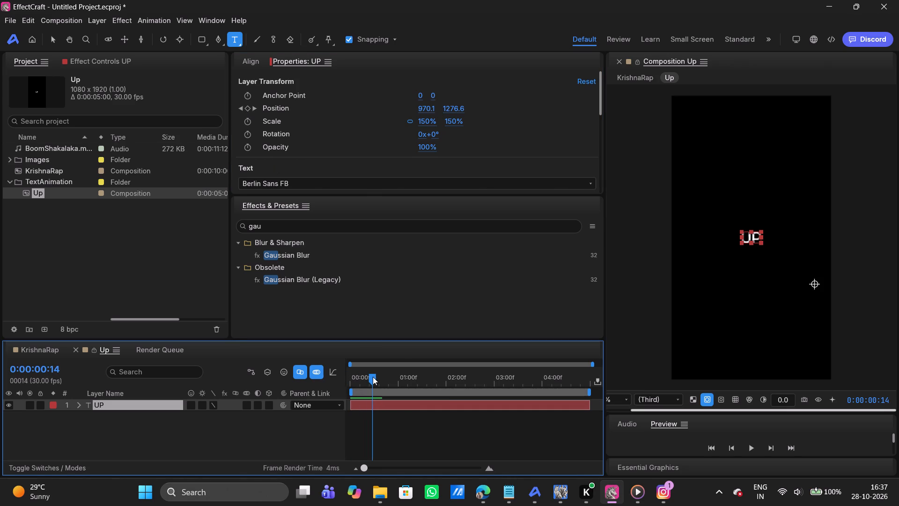
pyautogui.moveTo(373, 377); pyautogui.dragTo(401, 374)
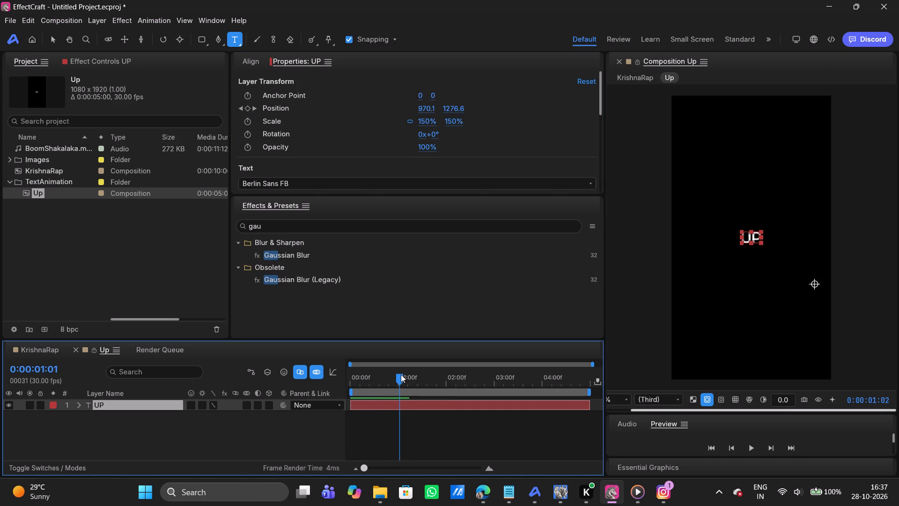
pyautogui.moveTo(401, 374); pyautogui.dragTo(398, 373)
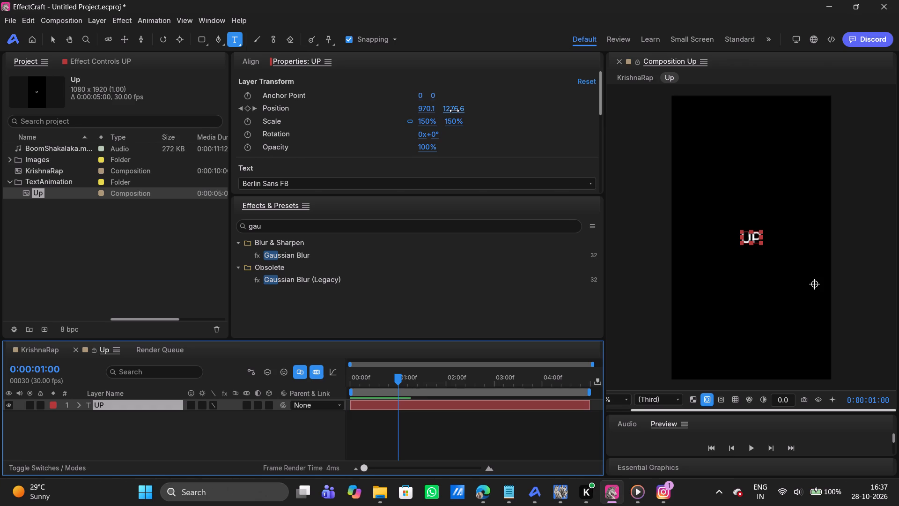
pyautogui.click(247, 107)
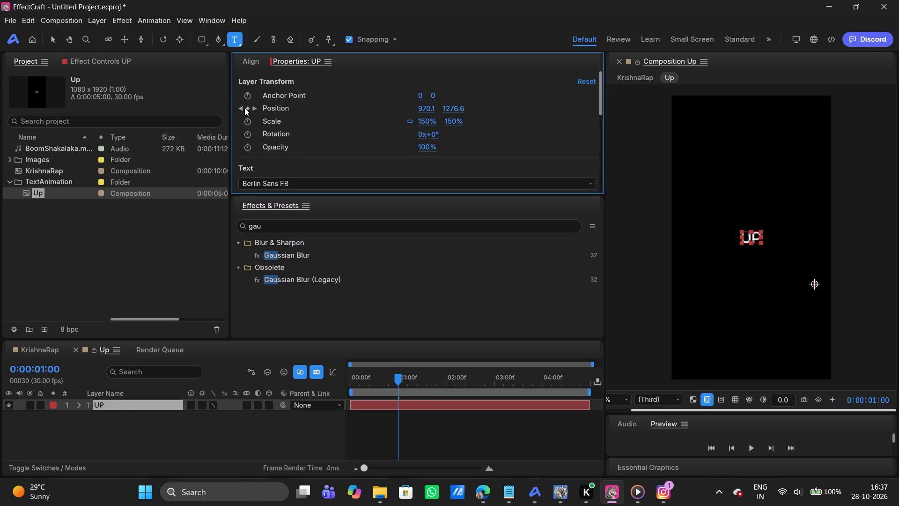
# At the 0:00:00:00 Position keyframe, lower the UP text to the frame's bottom edge with a Y position of about 2158.
pyautogui.click(241, 108)
pyautogui.moveTo(457, 107); pyautogui.dragTo(440, 108)
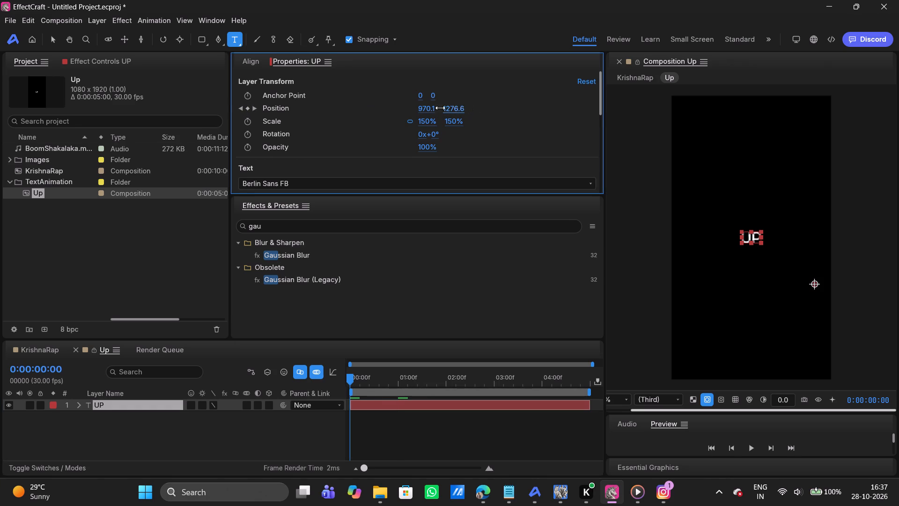
pyautogui.moveTo(440, 108); pyautogui.dragTo(83, 140)
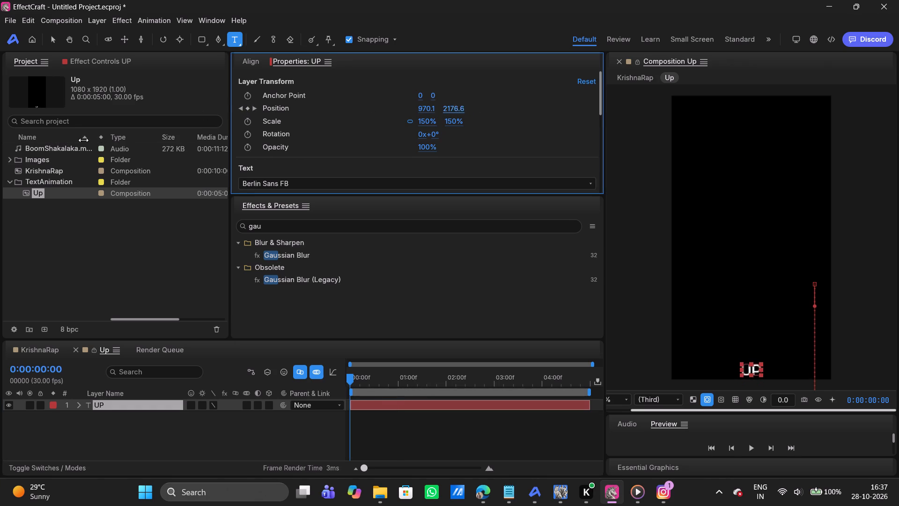
pyautogui.moveTo(83, 140); pyautogui.dragTo(76, 139)
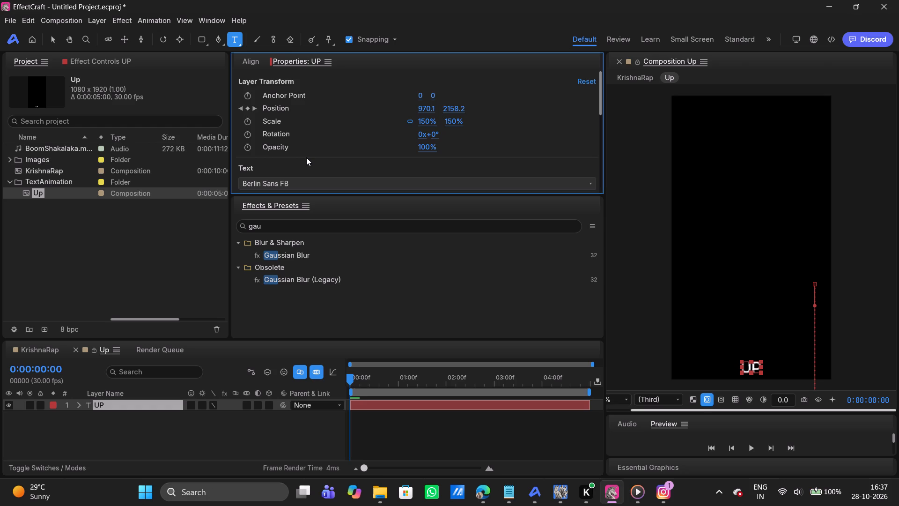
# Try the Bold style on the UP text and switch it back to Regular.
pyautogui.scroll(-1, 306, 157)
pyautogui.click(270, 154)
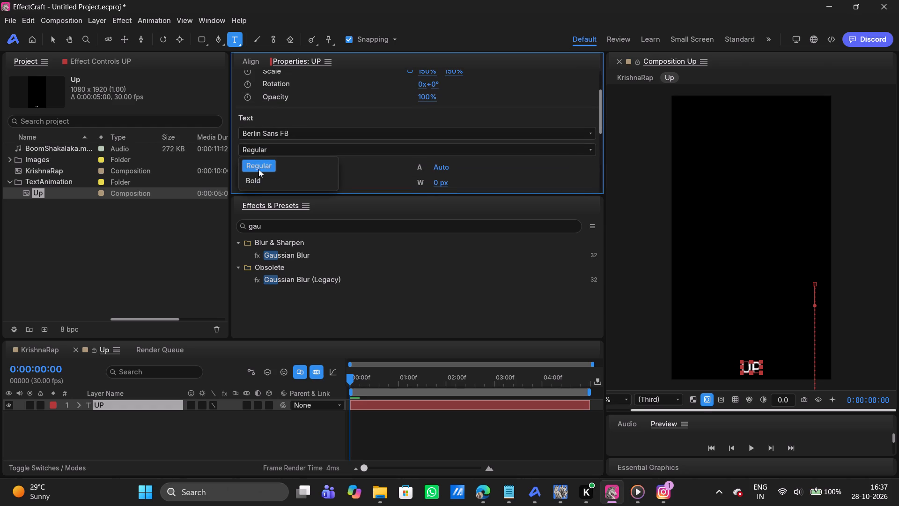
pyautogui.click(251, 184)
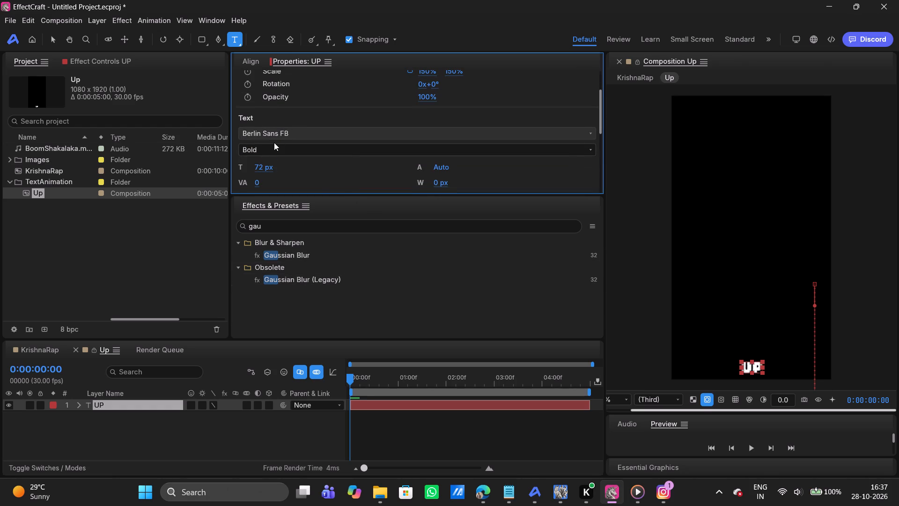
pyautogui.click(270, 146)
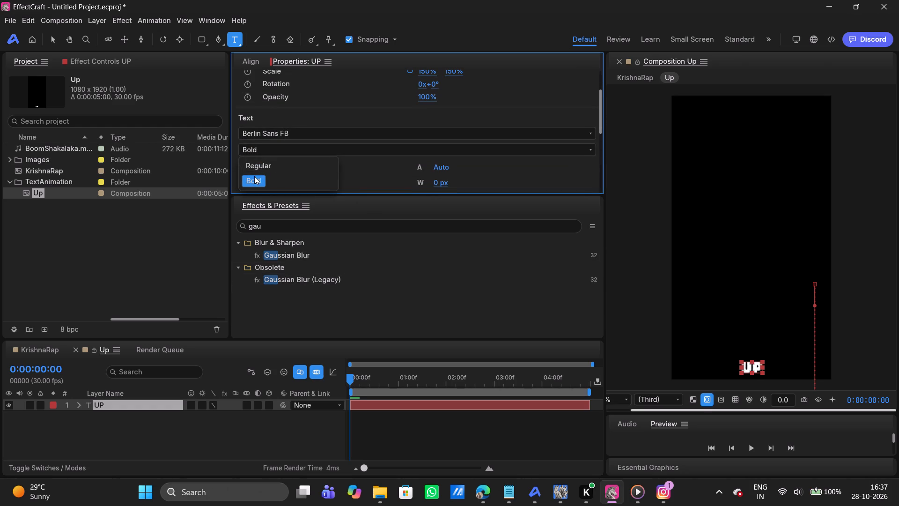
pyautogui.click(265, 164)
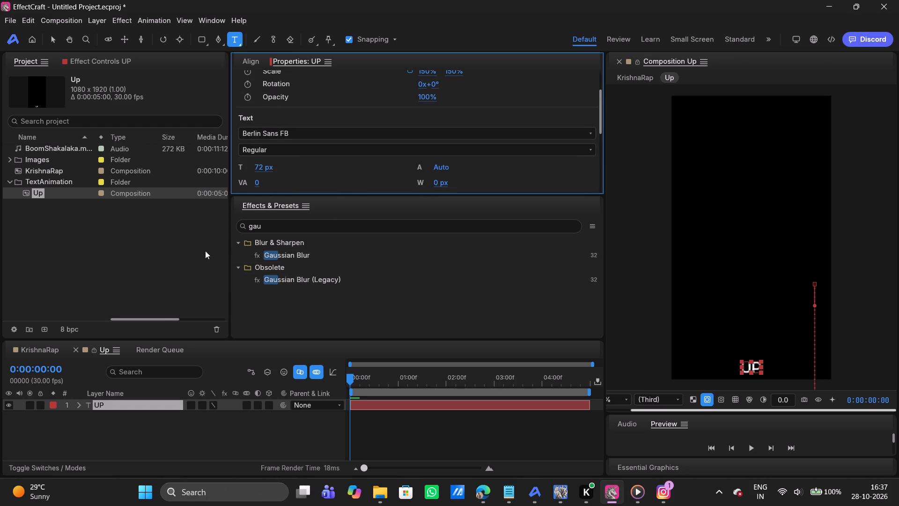
# Increase the UP text's font size to 88 px.
pyautogui.scroll(-1, 339, 162)
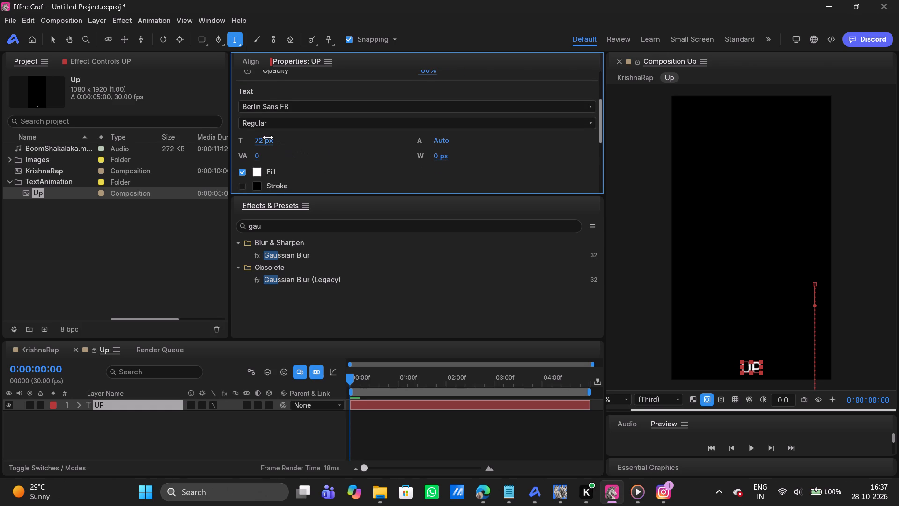
pyautogui.moveTo(264, 138); pyautogui.dragTo(273, 139)
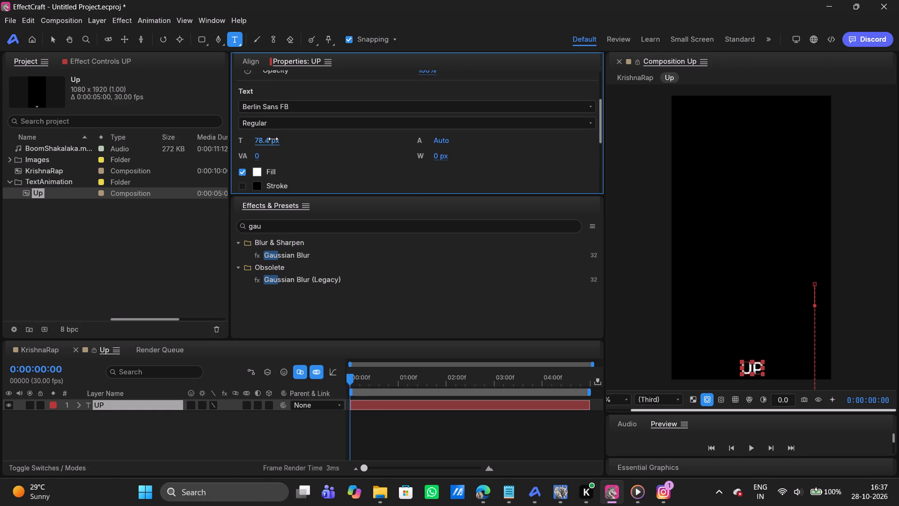
pyautogui.moveTo(273, 139); pyautogui.dragTo(292, 138)
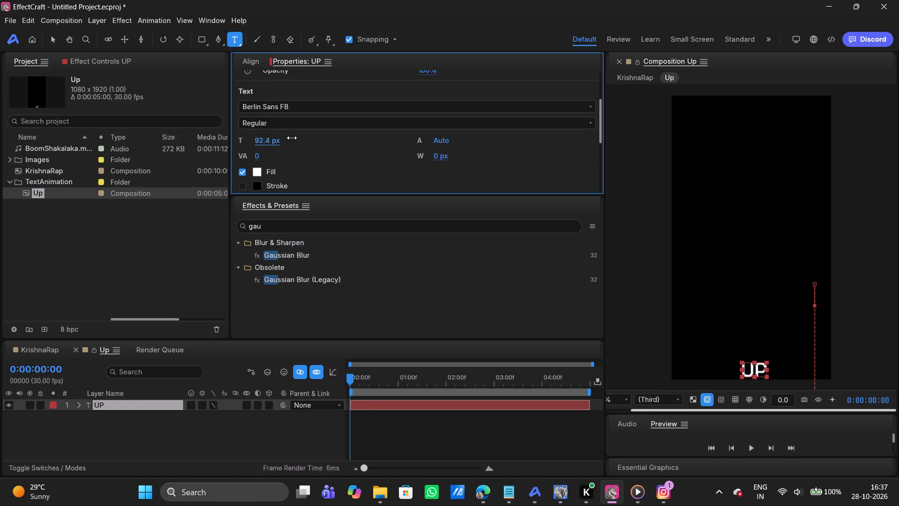
pyautogui.moveTo(292, 138); pyautogui.dragTo(286, 137)
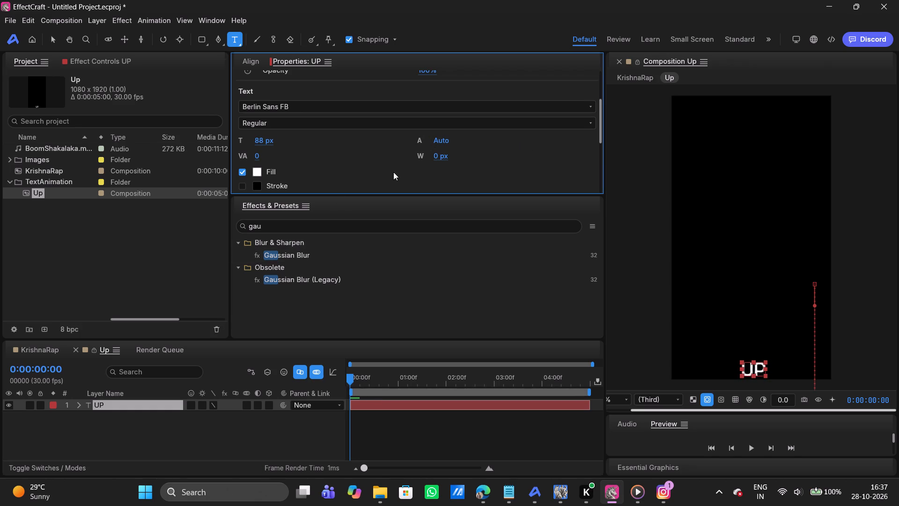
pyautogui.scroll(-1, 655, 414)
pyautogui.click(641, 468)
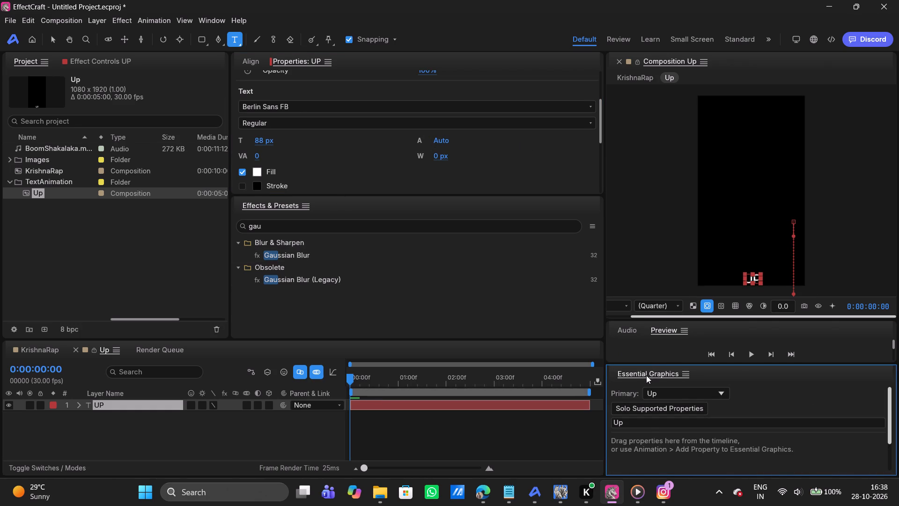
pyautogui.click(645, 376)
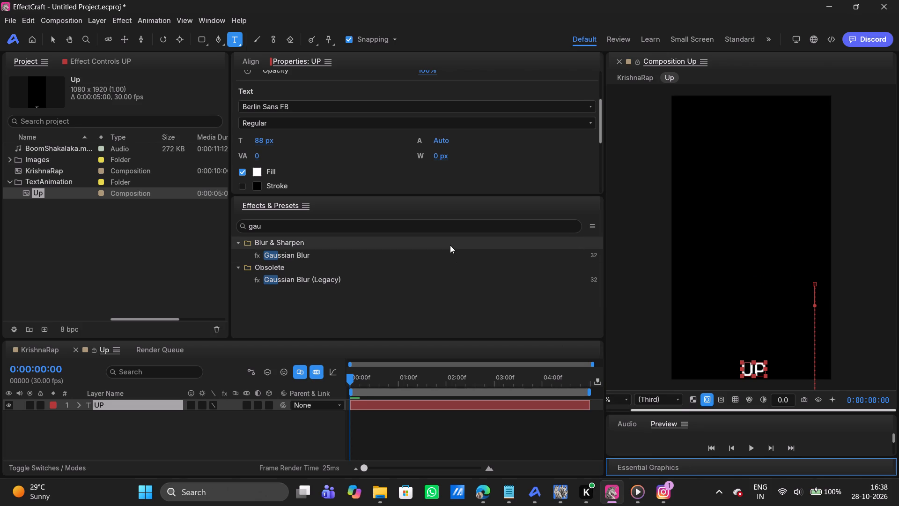
# Reveal the UP layer's keyframes in the timeline and apply Easy Ease to both Position keyframes.
pyautogui.click(392, 437)
pyautogui.click(382, 410)
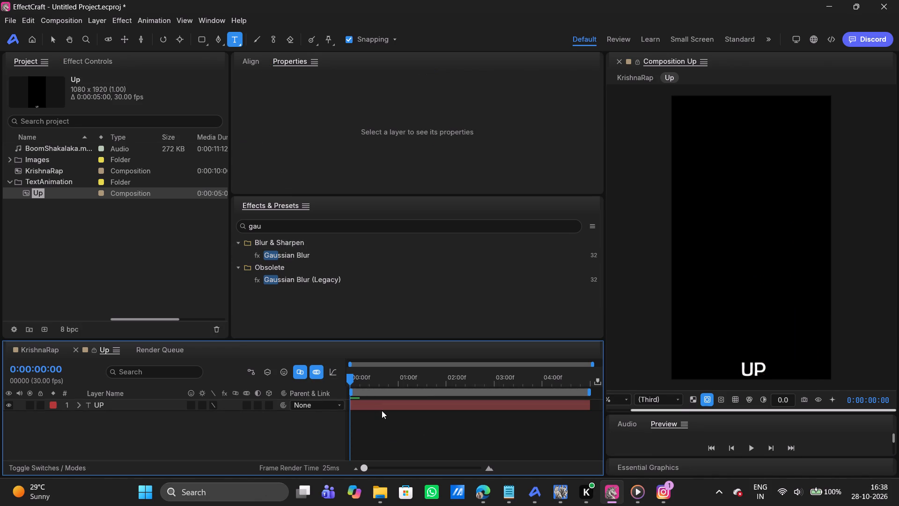
pyautogui.click(376, 408)
pyautogui.press('u')
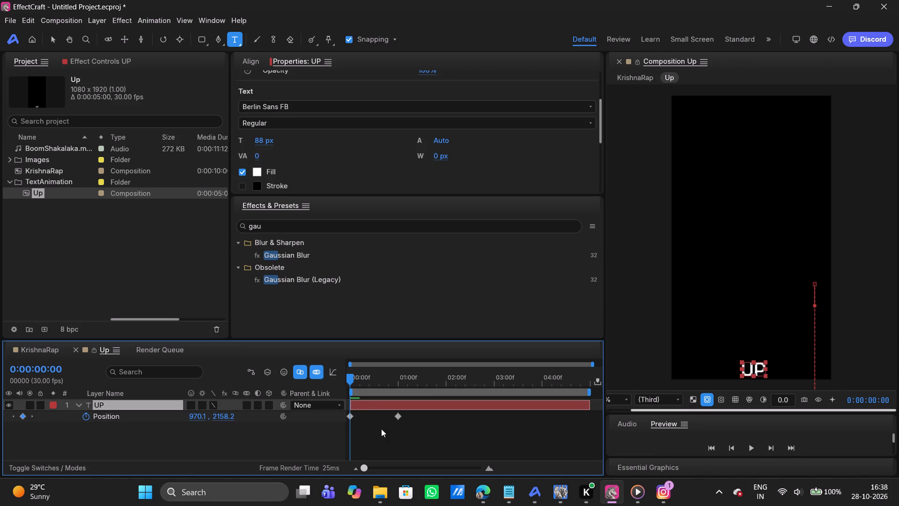
pyautogui.moveTo(416, 439); pyautogui.dragTo(310, 404)
pyautogui.press('F9')
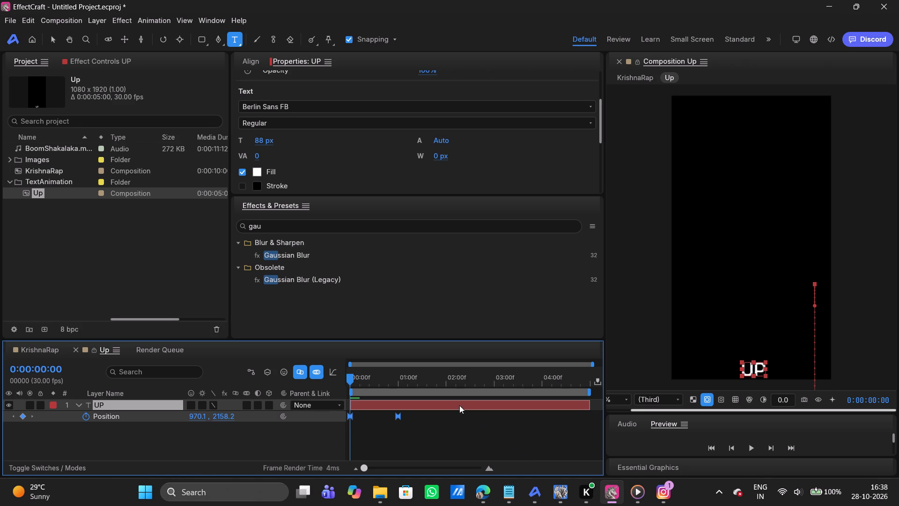
# Reshape the Position speed graph into a steep central peak by lengthening both keyframes' influence handles, and preview the motion.
pyautogui.click(334, 372)
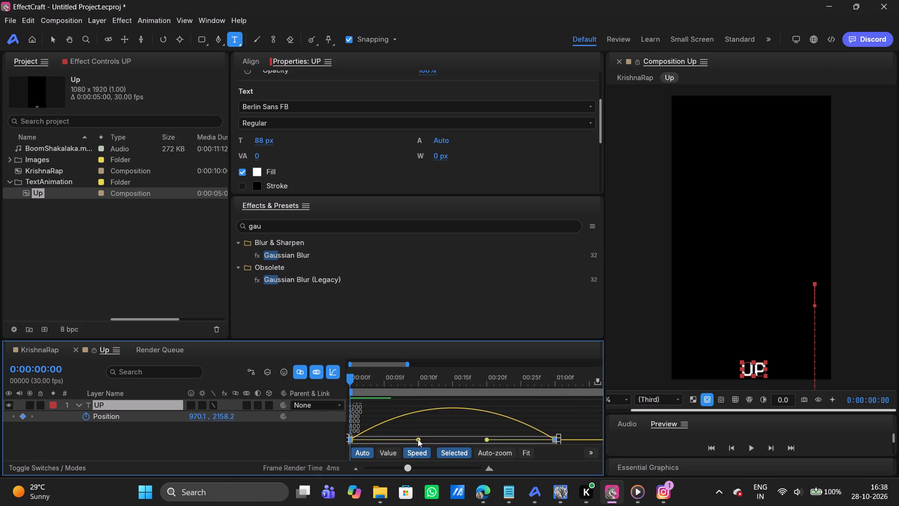
pyautogui.moveTo(419, 439); pyautogui.dragTo(514, 447)
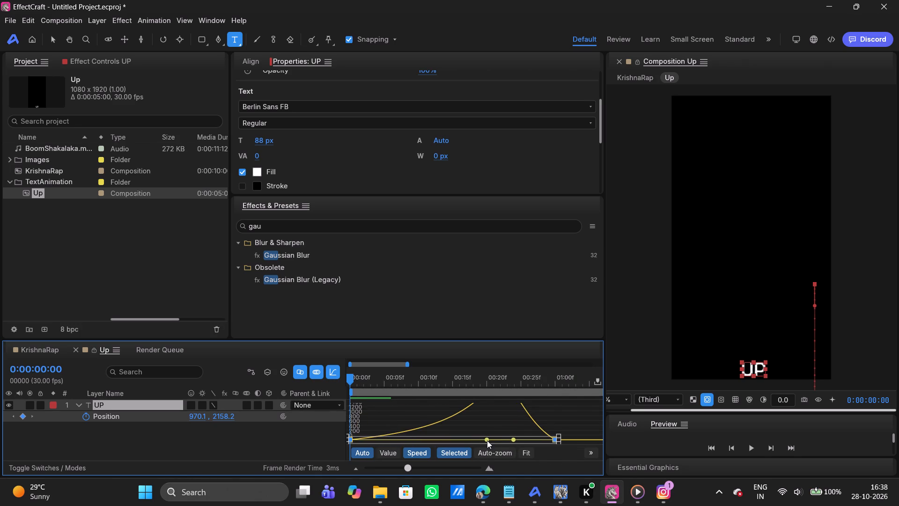
pyautogui.moveTo(487, 440); pyautogui.dragTo(396, 446)
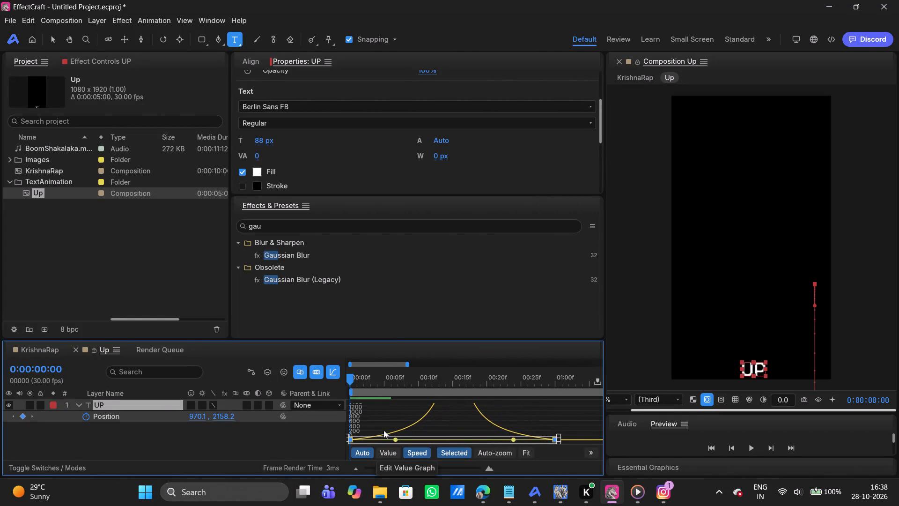
pyautogui.click(332, 371)
pyautogui.click(403, 428)
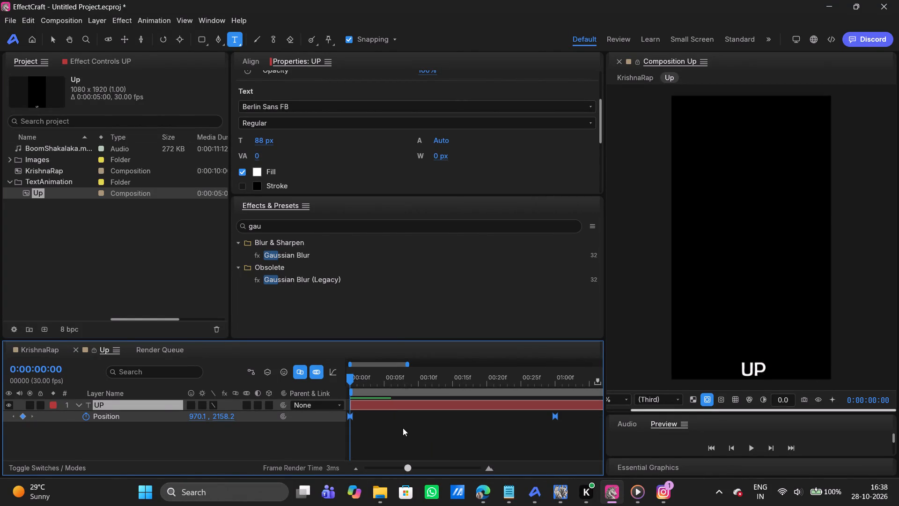
pyautogui.moveTo(404, 467); pyautogui.dragTo(285, 482)
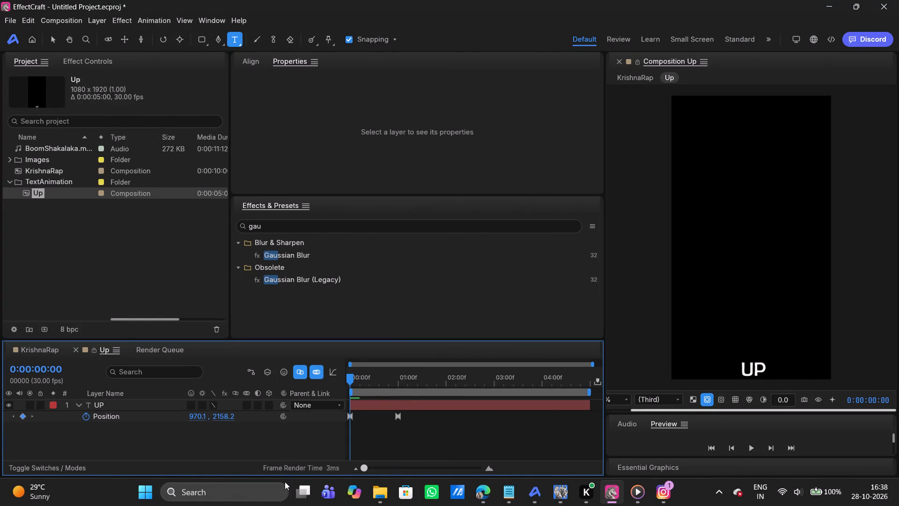
pyautogui.click(425, 431)
pyautogui.press('space')
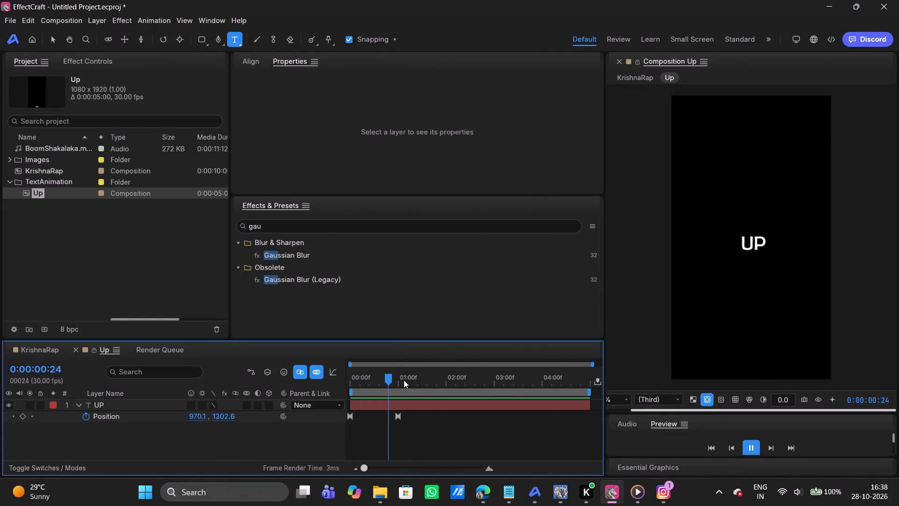
pyautogui.moveTo(411, 379); pyautogui.dragTo(326, 378)
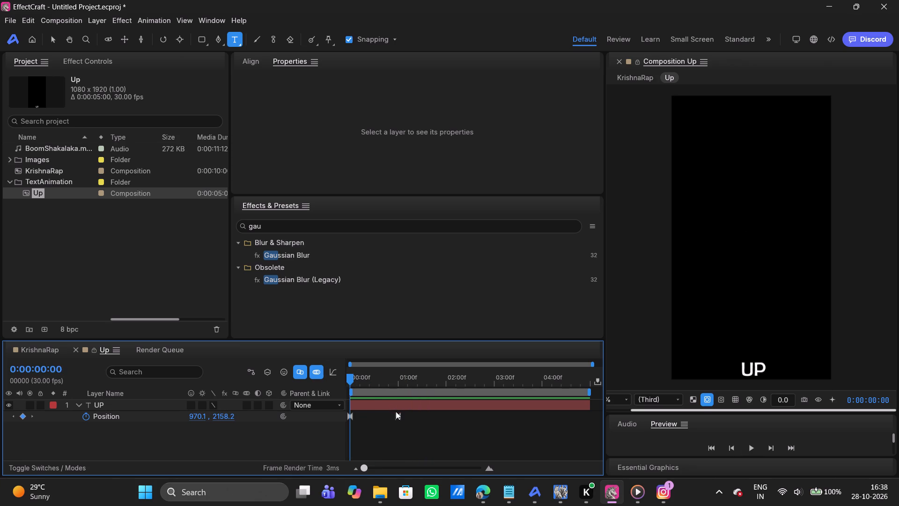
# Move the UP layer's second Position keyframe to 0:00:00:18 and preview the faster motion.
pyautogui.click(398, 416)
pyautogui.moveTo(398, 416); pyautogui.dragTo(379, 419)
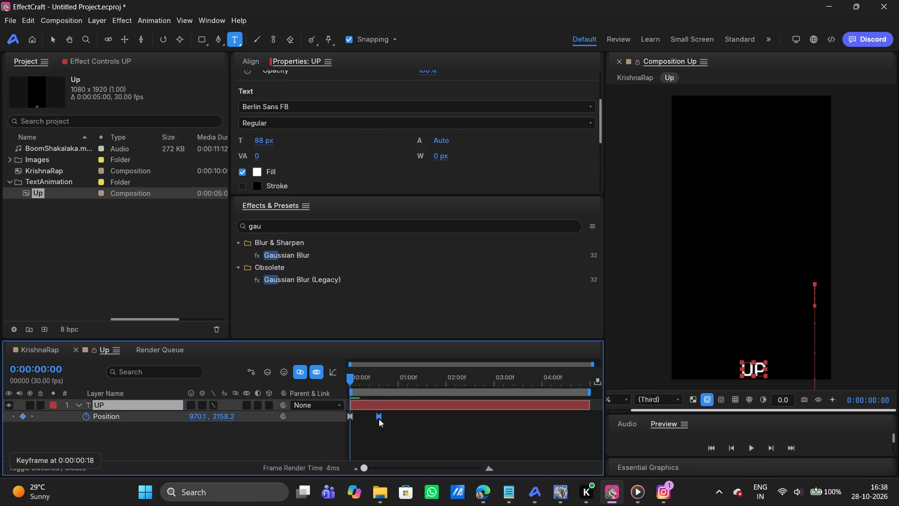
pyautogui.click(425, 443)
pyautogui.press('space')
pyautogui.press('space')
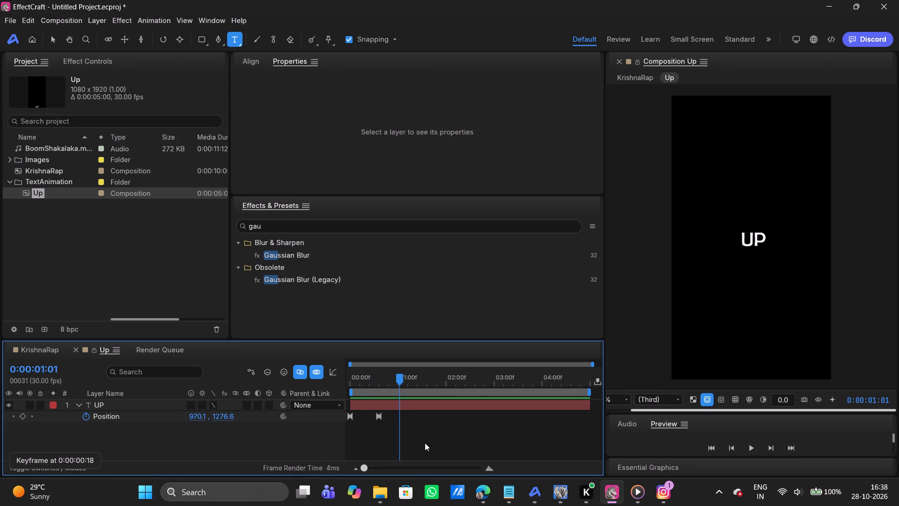
# Move the UP layer's second Position keyframe to 0:00:00:13.
pyautogui.click(381, 416)
pyautogui.moveTo(381, 416); pyautogui.dragTo(373, 417)
# Play the UP animation from the start several times to check the speed of its upward move.
pyautogui.moveTo(373, 382); pyautogui.dragTo(297, 376)
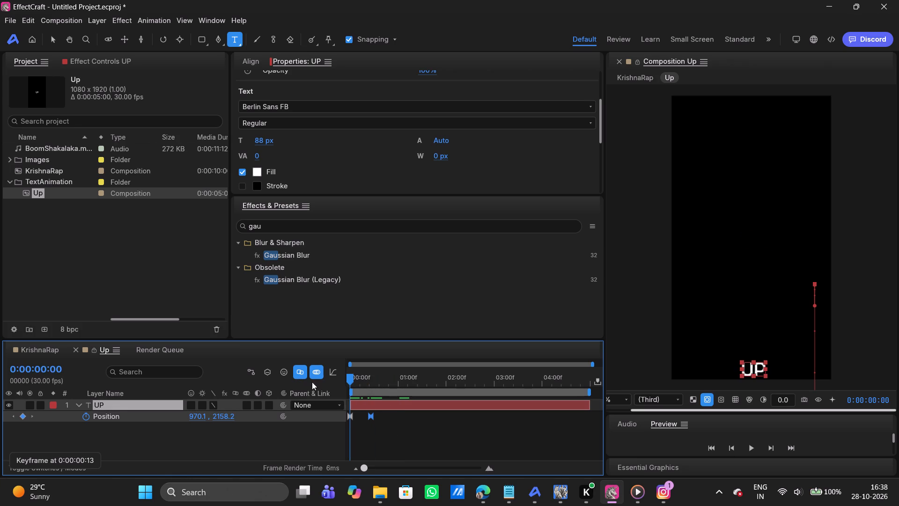
pyautogui.press('space')
pyautogui.press('space')
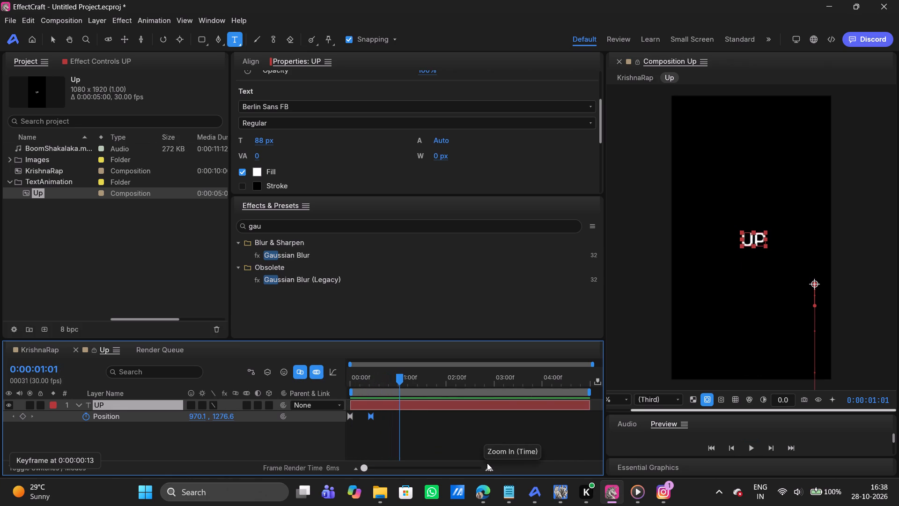
pyautogui.moveTo(399, 377); pyautogui.dragTo(307, 377)
pyautogui.click(415, 441)
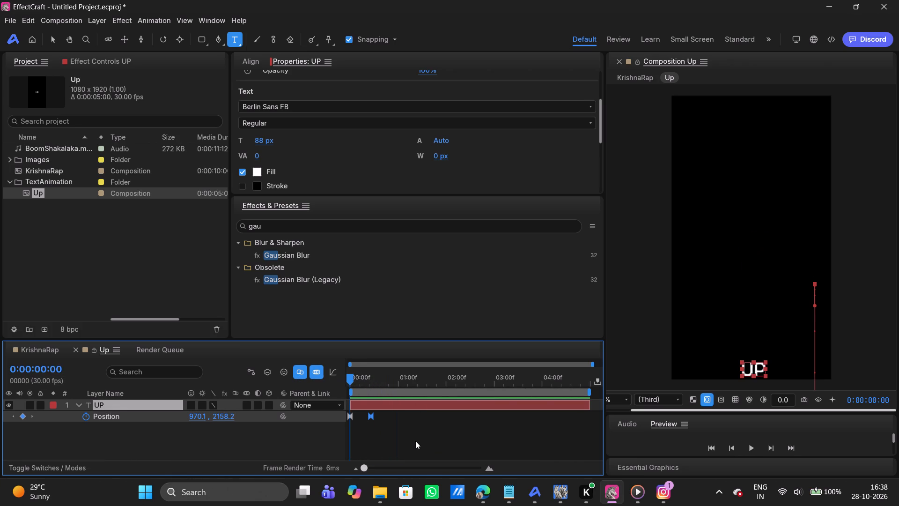
pyautogui.press('space')
pyautogui.press('space')
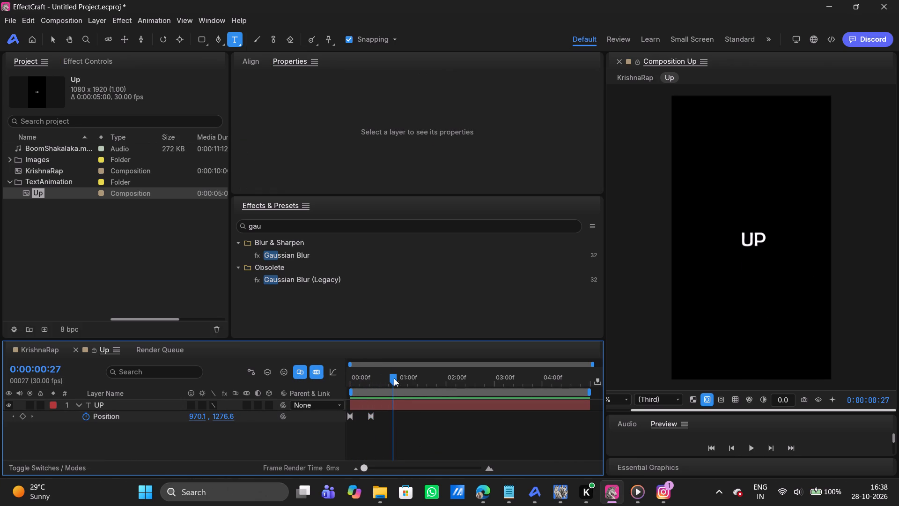
pyautogui.moveTo(391, 374); pyautogui.dragTo(305, 373)
pyautogui.press('space')
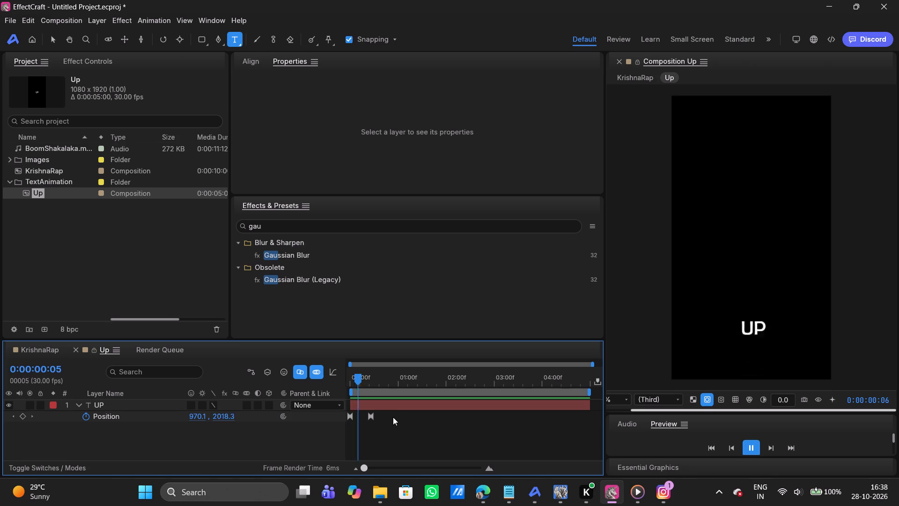
pyautogui.press('space')
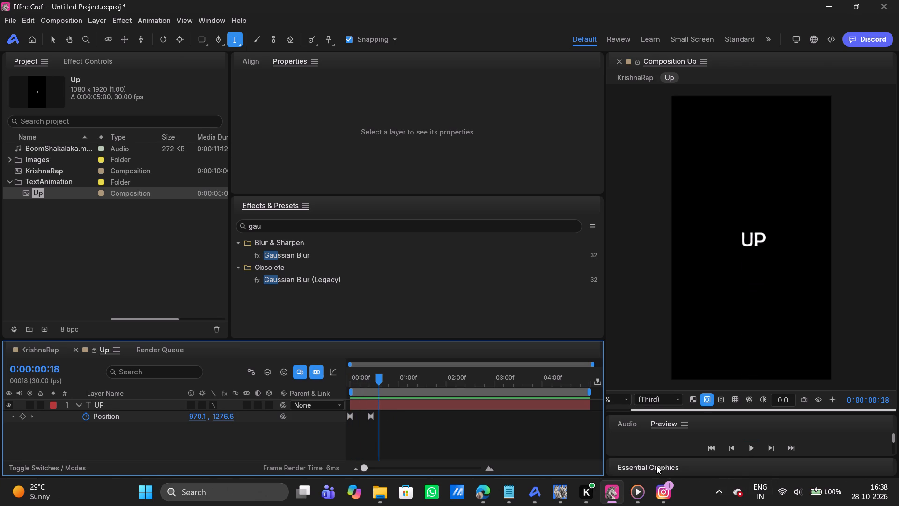
# Expose the UP layer's Source Text as an editable property in the Up composition's Essential Graphics.
pyautogui.click(656, 466)
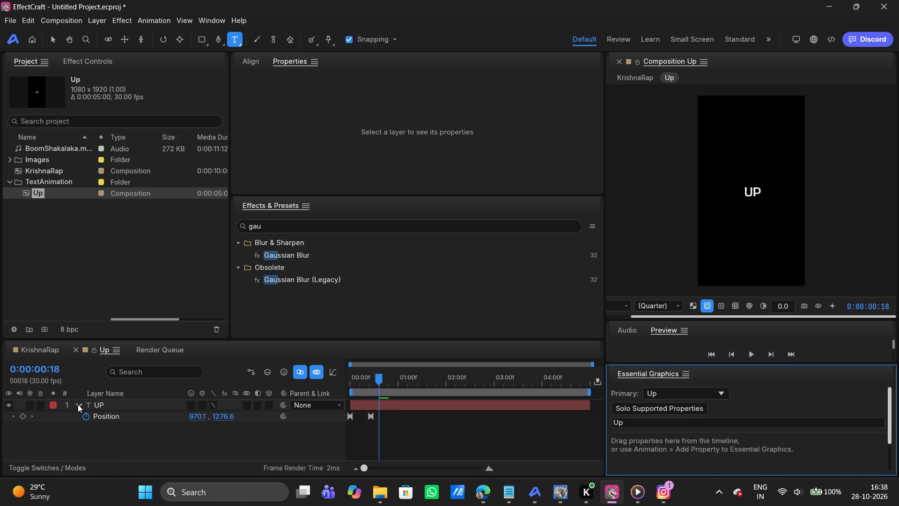
pyautogui.click(78, 404)
pyautogui.click(78, 404)
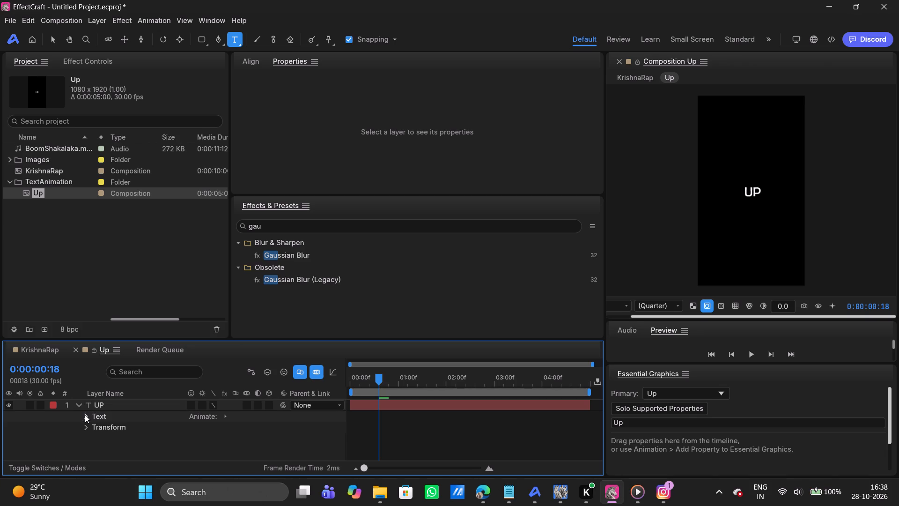
pyautogui.click(85, 415)
pyautogui.click(123, 417)
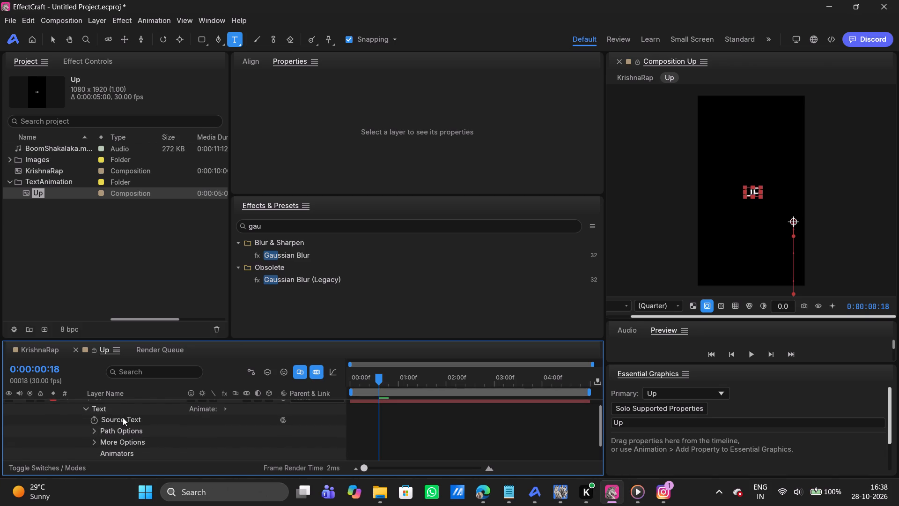
pyautogui.moveTo(123, 417); pyautogui.dragTo(647, 447)
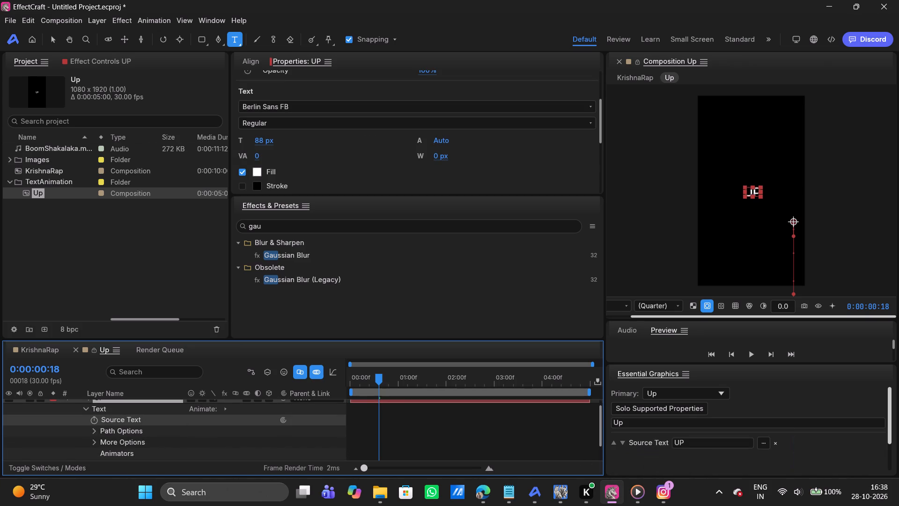
# Add a Fill Color: RGB text animator to the UP layer.
pyautogui.scroll(-1, 185, 455)
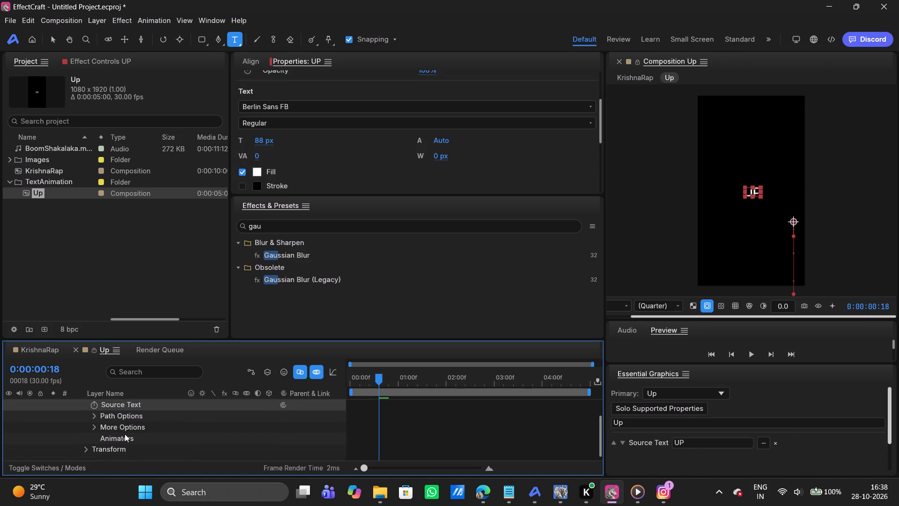
pyautogui.scroll(1, 125, 434)
pyautogui.click(125, 434)
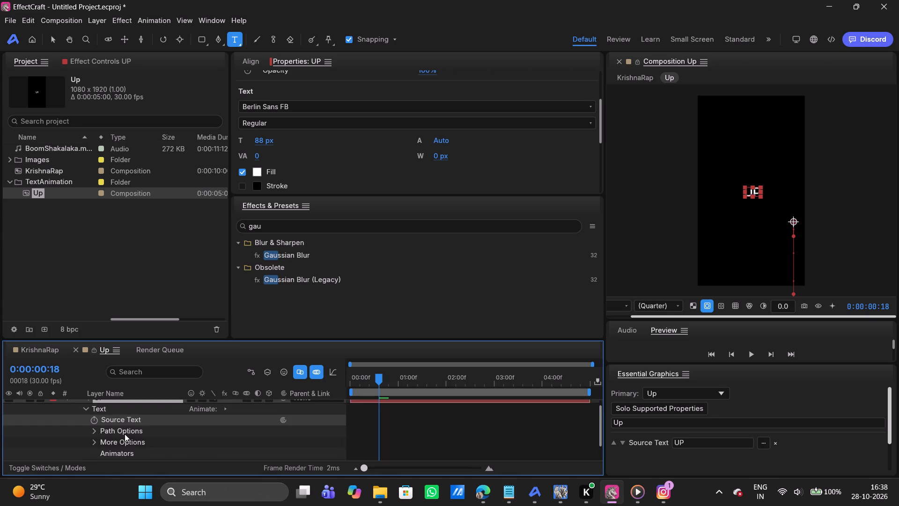
pyautogui.scroll(-1, 125, 434)
pyautogui.scroll(1, 106, 437)
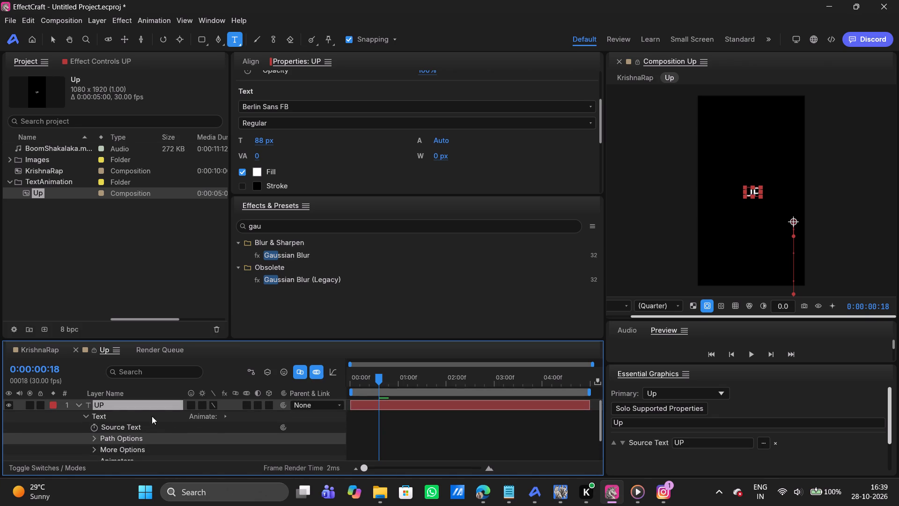
pyautogui.click(228, 416)
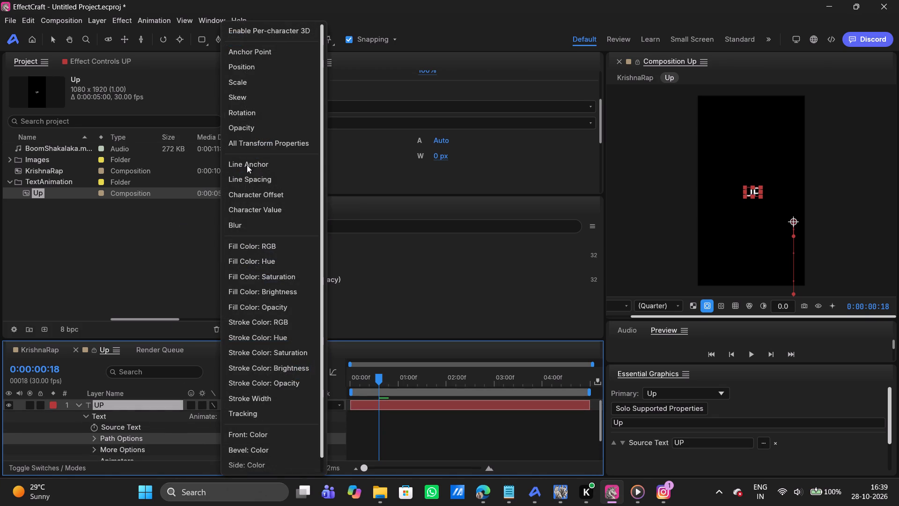
pyautogui.click(261, 246)
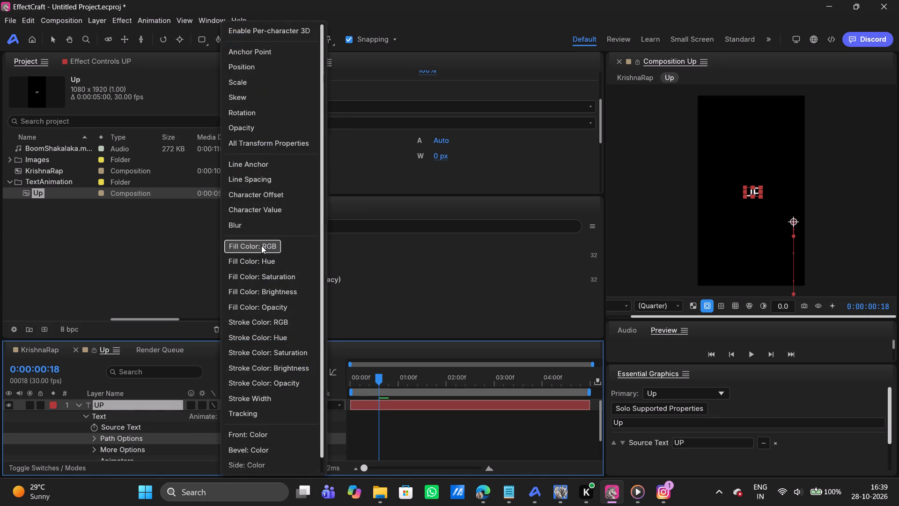
# Expose the new animator's Fill Color as an editable property in the Up composition's Essential Graphics.
pyautogui.scroll(-1, 171, 433)
pyautogui.click(94, 437)
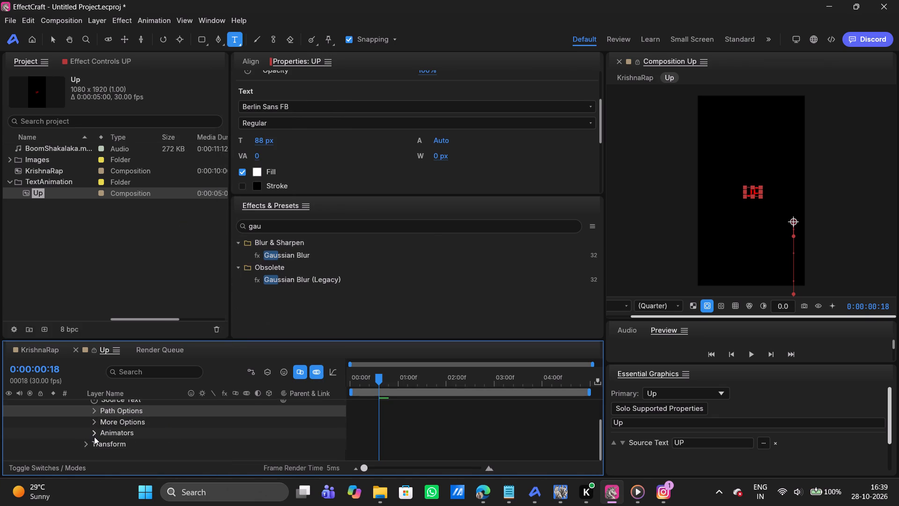
pyautogui.click(102, 442)
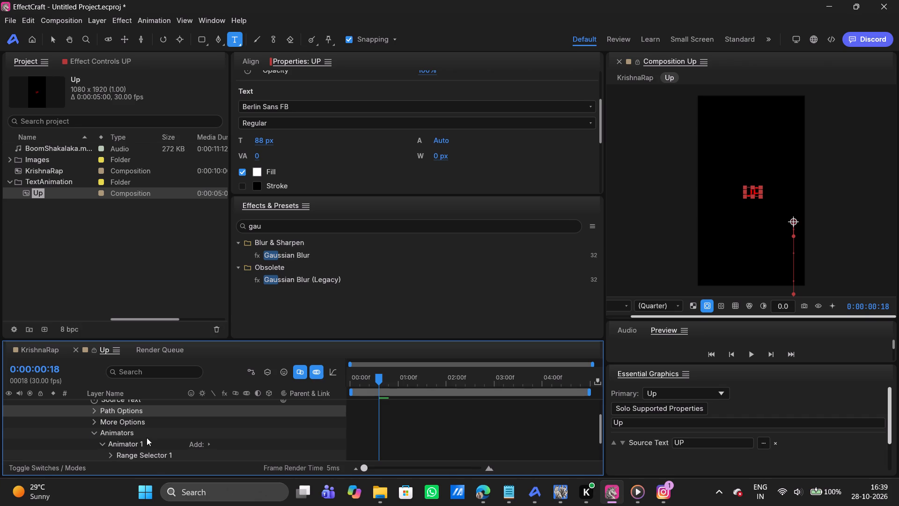
pyautogui.scroll(-1, 147, 438)
pyautogui.click(140, 432)
pyautogui.moveTo(140, 432); pyautogui.dragTo(645, 454)
# Set the UP text animator's Fill Color to white, collapse the layer's properties and deselect it.
pyautogui.scroll(1, 399, 440)
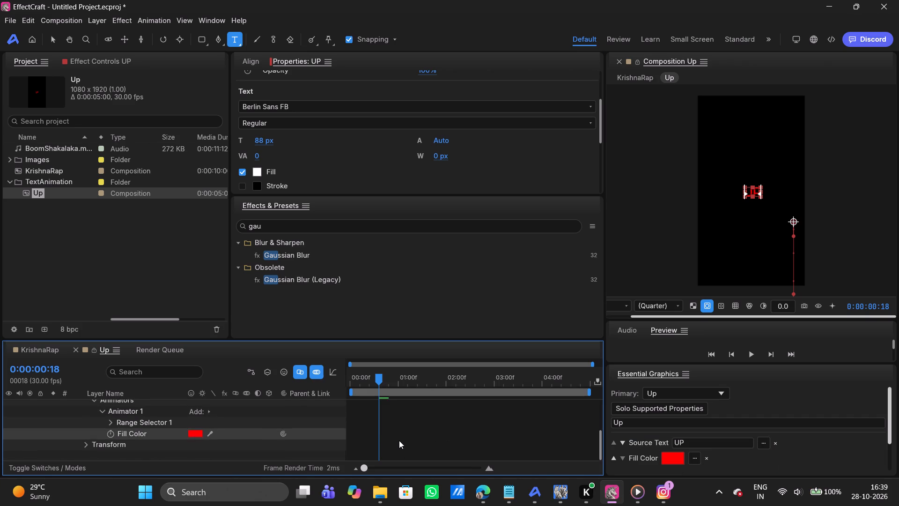
pyautogui.scroll(1, 399, 440)
pyautogui.scroll(-1, 200, 434)
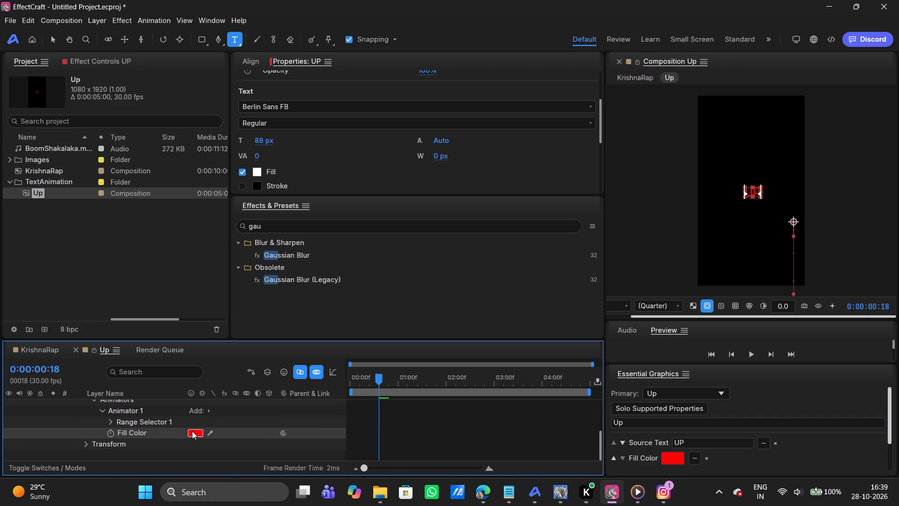
pyautogui.click(192, 431)
pyautogui.moveTo(256, 372); pyautogui.dragTo(170, 283)
pyautogui.click(210, 446)
pyautogui.scroll(2, 156, 428)
pyautogui.click(77, 403)
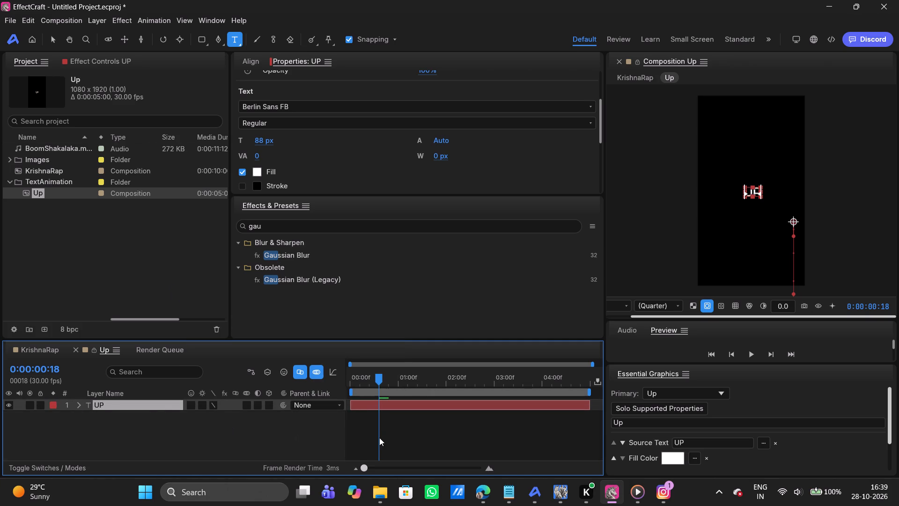
pyautogui.click(379, 438)
pyautogui.click(388, 403)
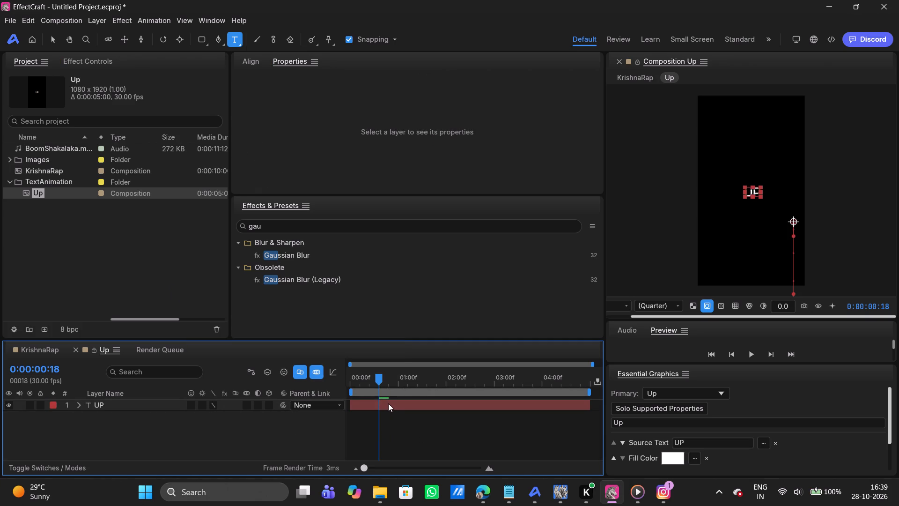
pyautogui.click(433, 437)
# Create a new composition named RightToLeft with a black background.
pyautogui.rightClick(77, 224)
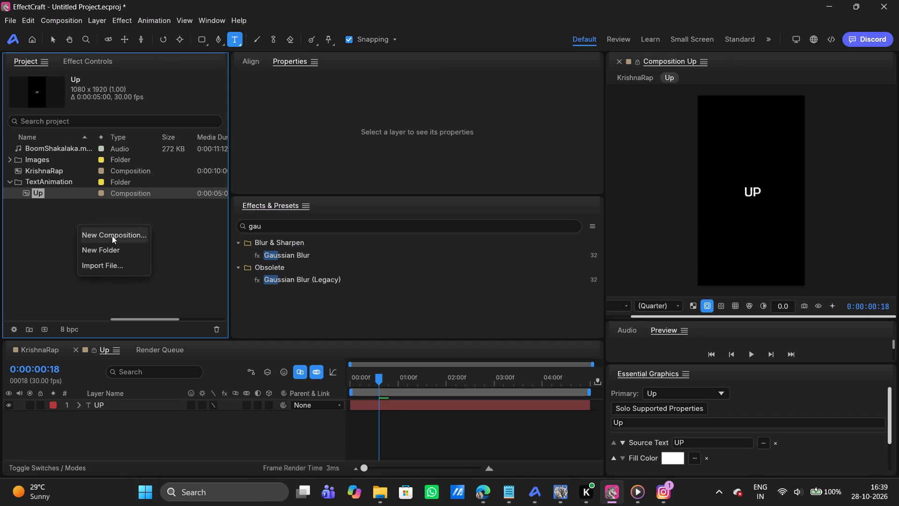
pyautogui.click(112, 236)
pyautogui.press('BackSpace')
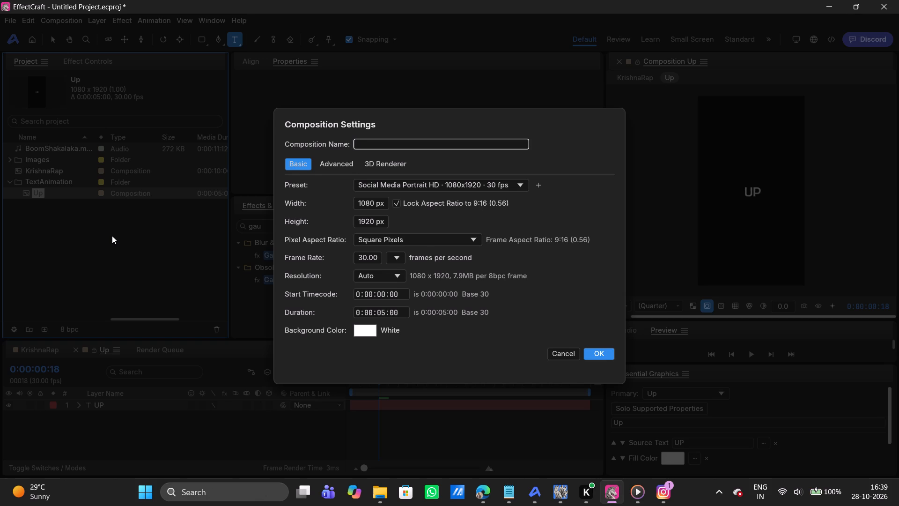
pyautogui.write('Left')
pyautogui.press('BackSpace')
pyautogui.press('BackSpace')
pyautogui.press('BackSpace')
pyautogui.press('BackSpace')
pyautogui.press('BackSpace')
pyautogui.write('Right')
pyautogui.hotkey('shift', 't')
pyautogui.write('oLeft')
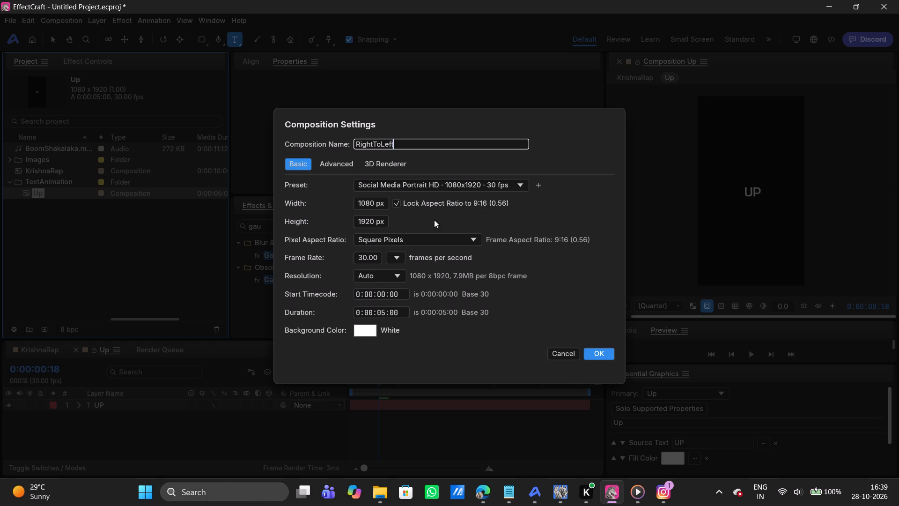
pyautogui.click(365, 330)
pyautogui.moveTo(417, 342); pyautogui.dragTo(292, 505)
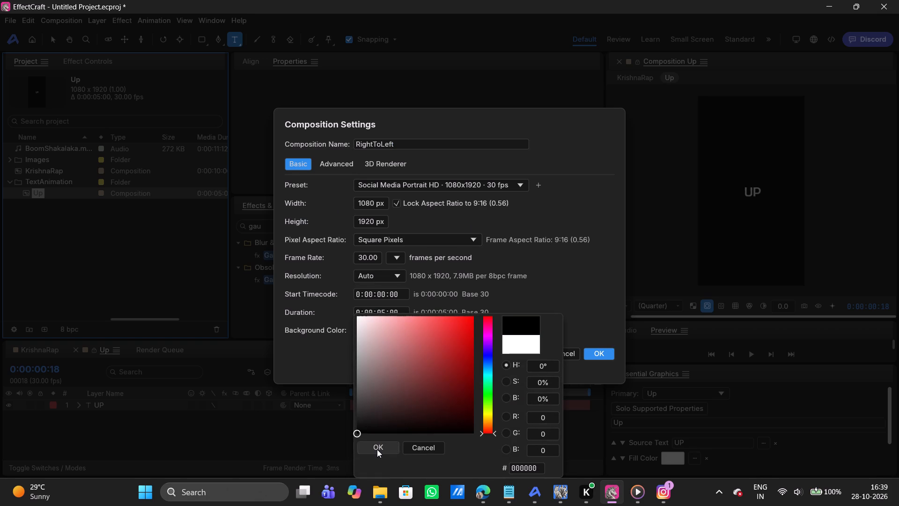
pyautogui.click(377, 449)
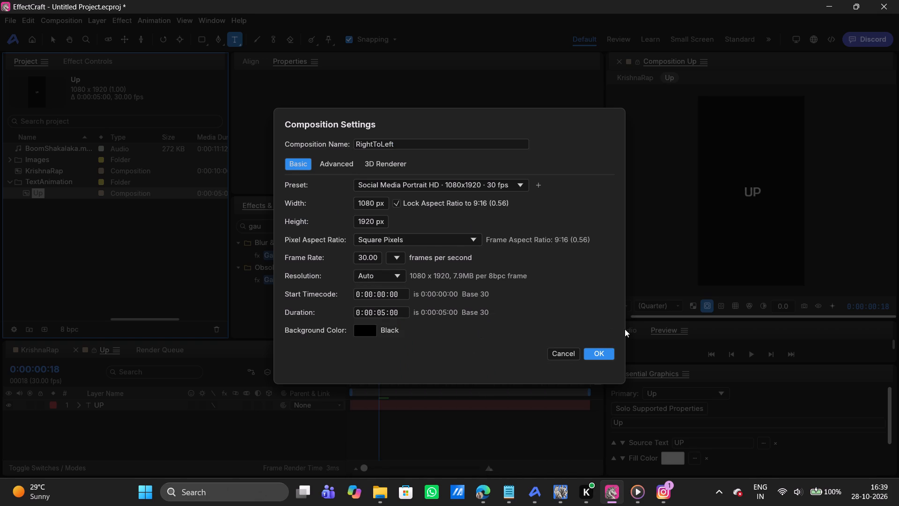
pyautogui.click(594, 356)
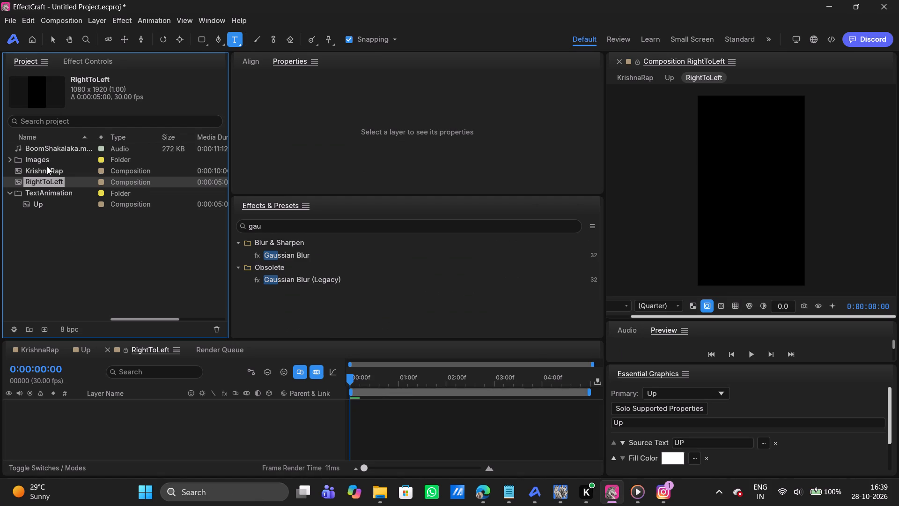
# Move the RightToLeft composition into the TextAnimation folder.
pyautogui.moveTo(40, 179); pyautogui.dragTo(56, 195)
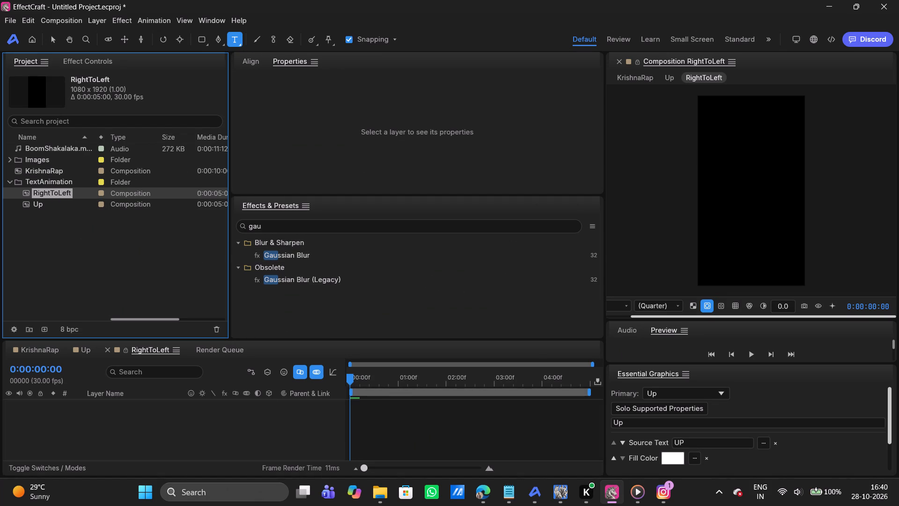
# Draw a text box near the middle of the RightToLeft frame and enter UP as its text.
pyautogui.moveTo(723, 163); pyautogui.dragTo(782, 202)
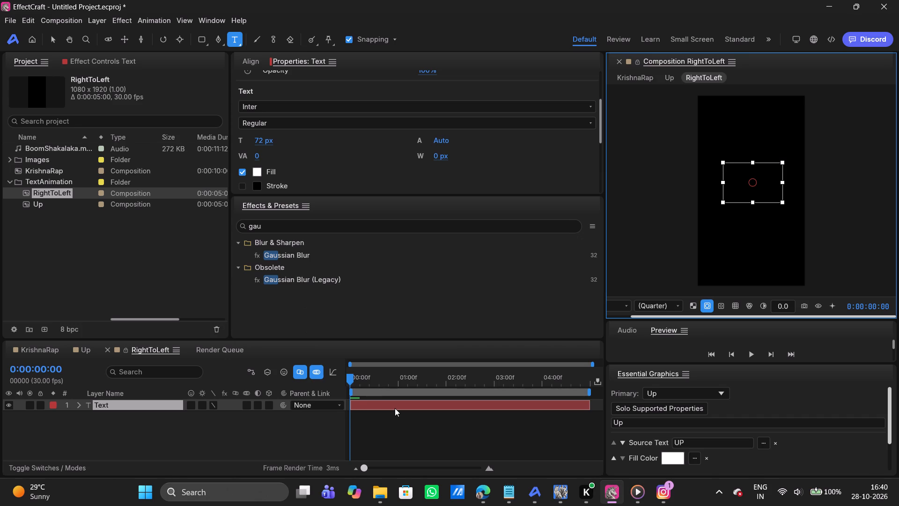
pyautogui.write('UP')
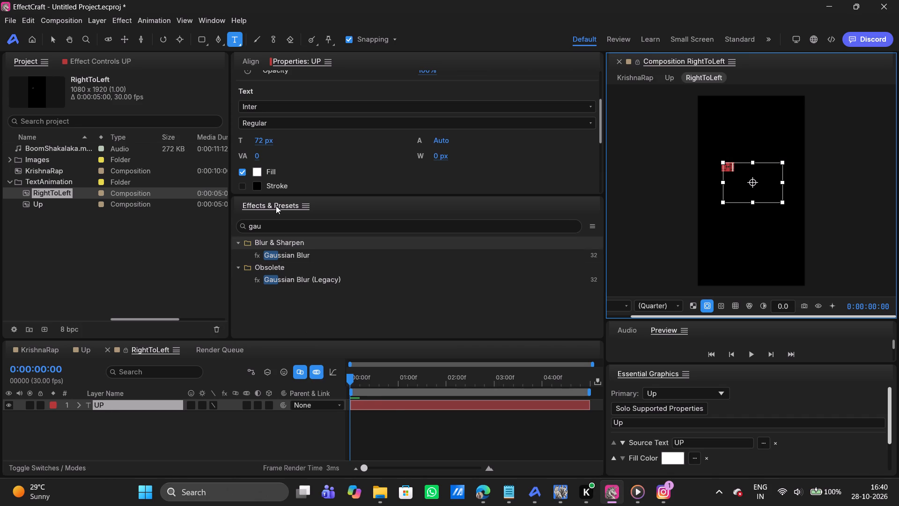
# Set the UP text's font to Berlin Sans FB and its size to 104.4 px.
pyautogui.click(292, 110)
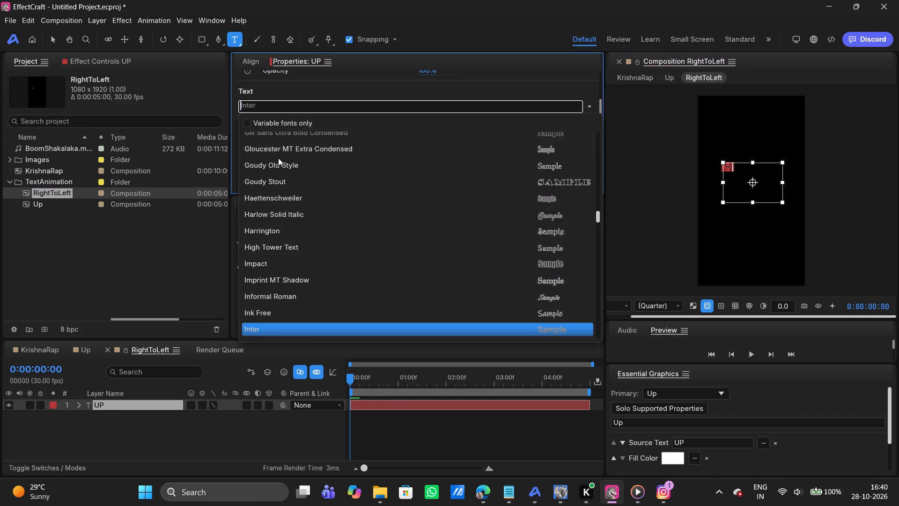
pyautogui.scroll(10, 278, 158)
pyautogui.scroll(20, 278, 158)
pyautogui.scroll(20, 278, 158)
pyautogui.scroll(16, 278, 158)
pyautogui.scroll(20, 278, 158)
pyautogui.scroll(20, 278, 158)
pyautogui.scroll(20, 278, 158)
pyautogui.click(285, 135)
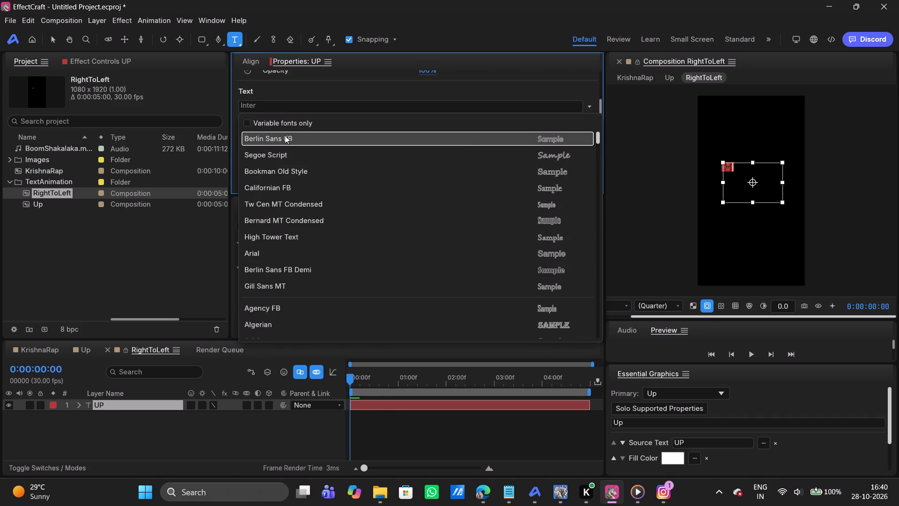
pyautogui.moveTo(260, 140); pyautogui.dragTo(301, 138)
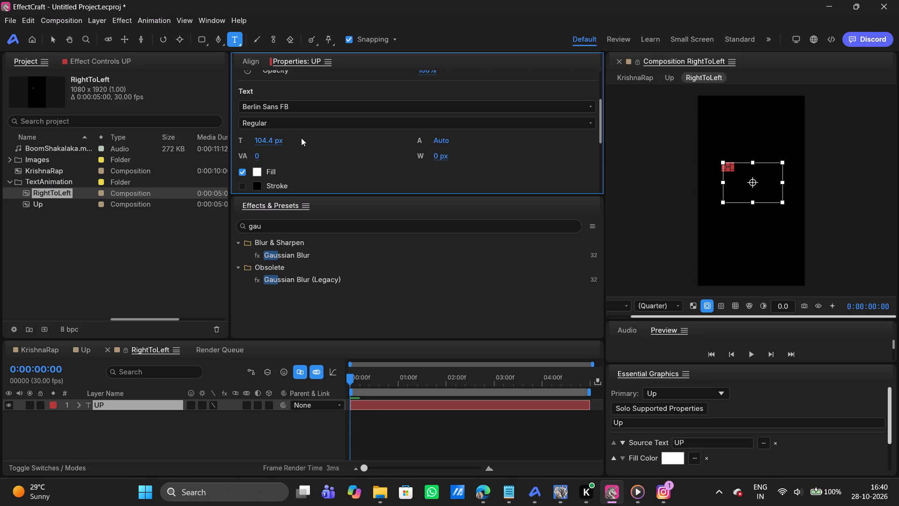
# Undo the last edit, retype the text box's content as UP and deselect the layer.
pyautogui.hotkey('ctrl', 'z')
pyautogui.hotkey('shift', 'p')
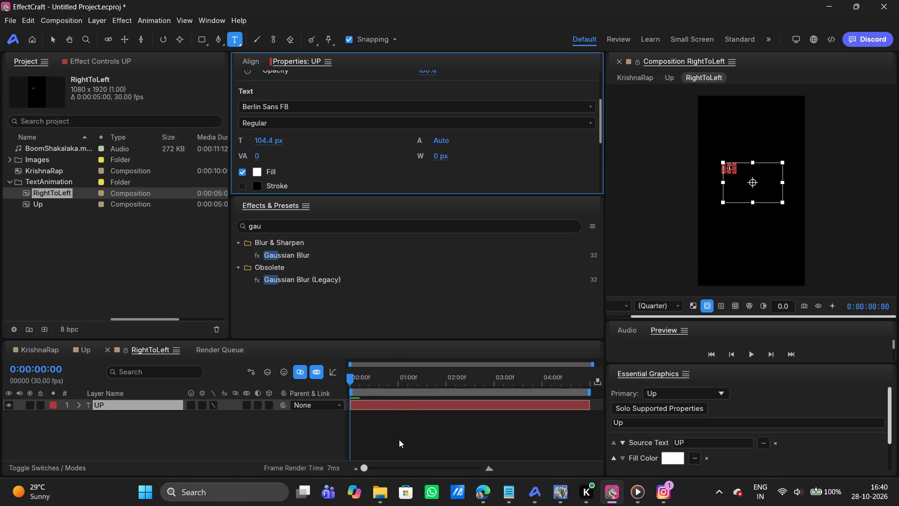
pyautogui.click(399, 440)
pyautogui.click(377, 406)
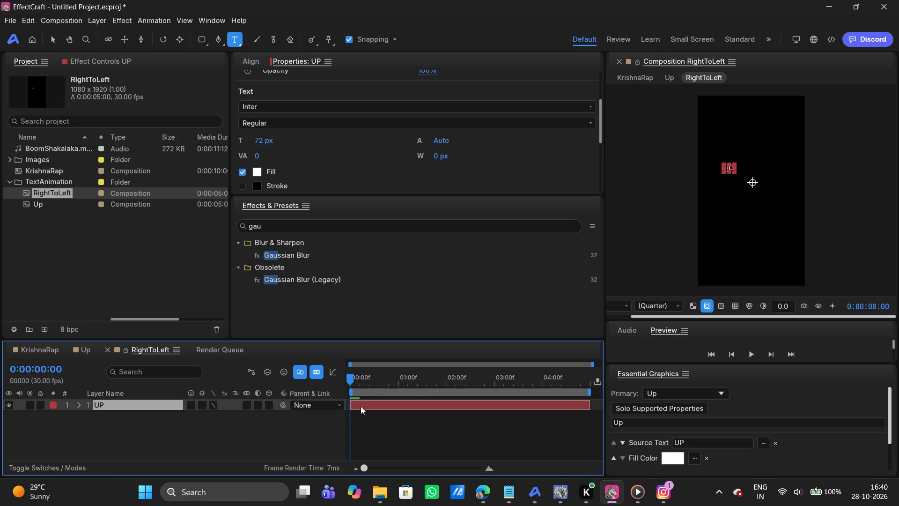
pyautogui.doubleClick(372, 402)
pyautogui.press('BackSpace')
pyautogui.write('UP')
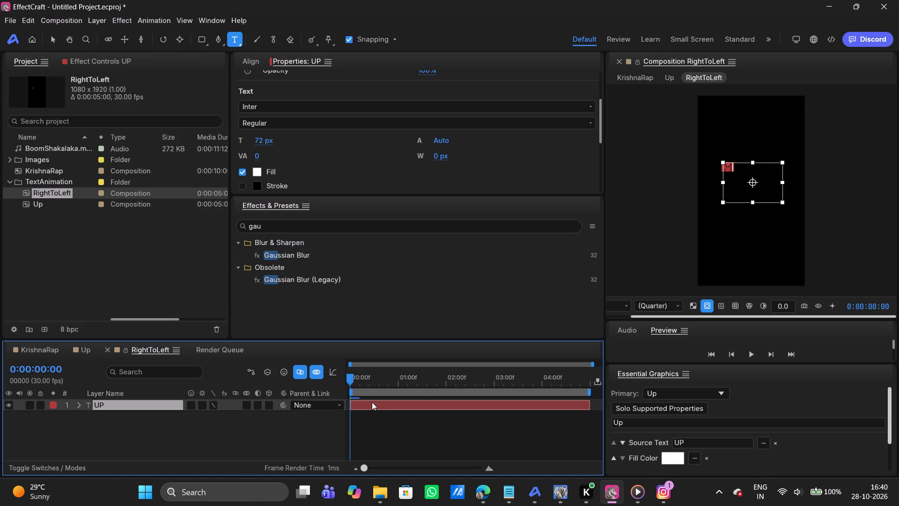
pyautogui.click(374, 424)
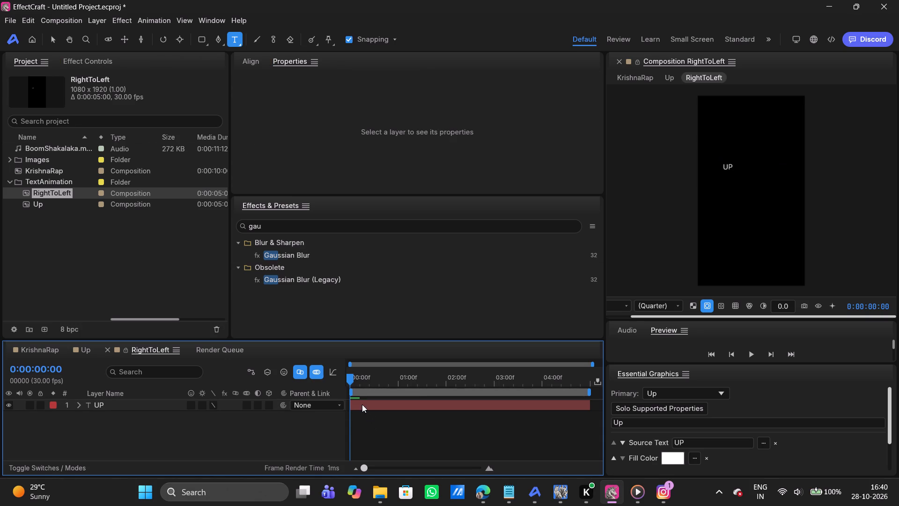
# Set the font of the UP text layer in RightToLeft to Berlin Sans FB.
pyautogui.click(364, 403)
pyautogui.click(299, 109)
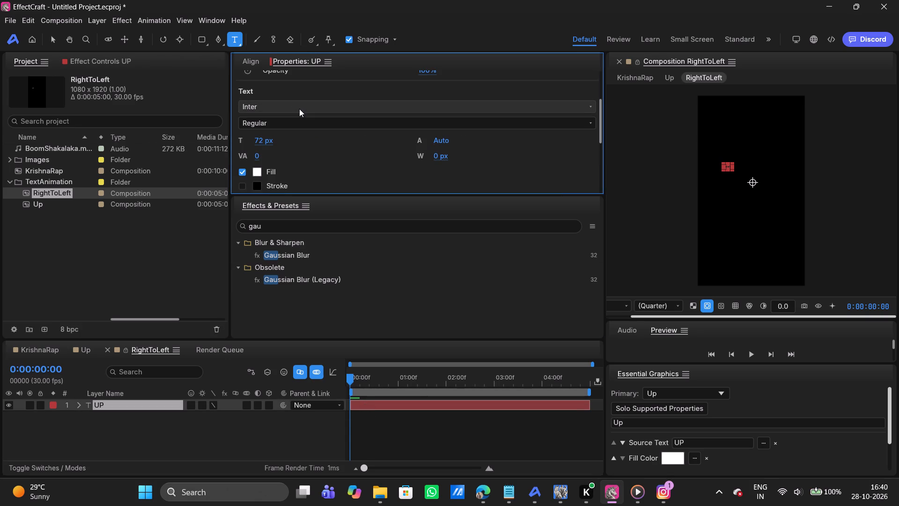
pyautogui.scroll(20, 291, 151)
pyautogui.click(278, 144)
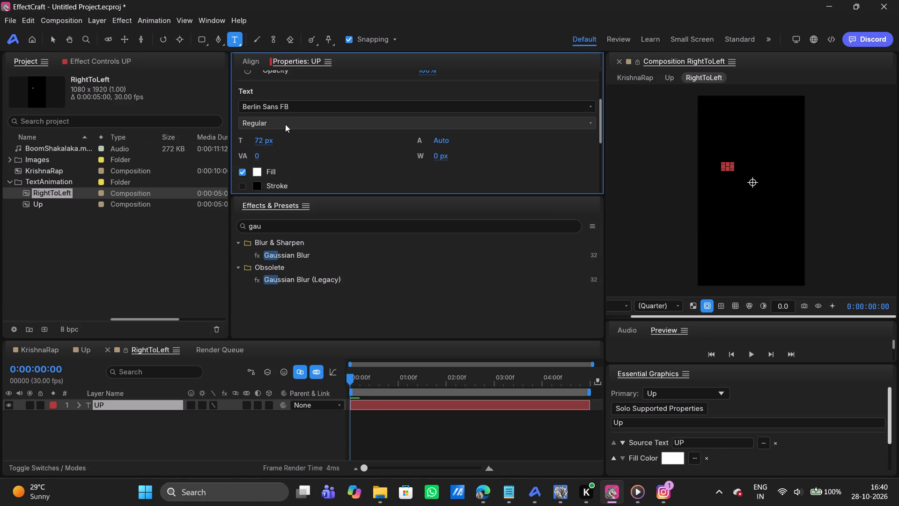
pyautogui.click(285, 124)
pyautogui.click(294, 116)
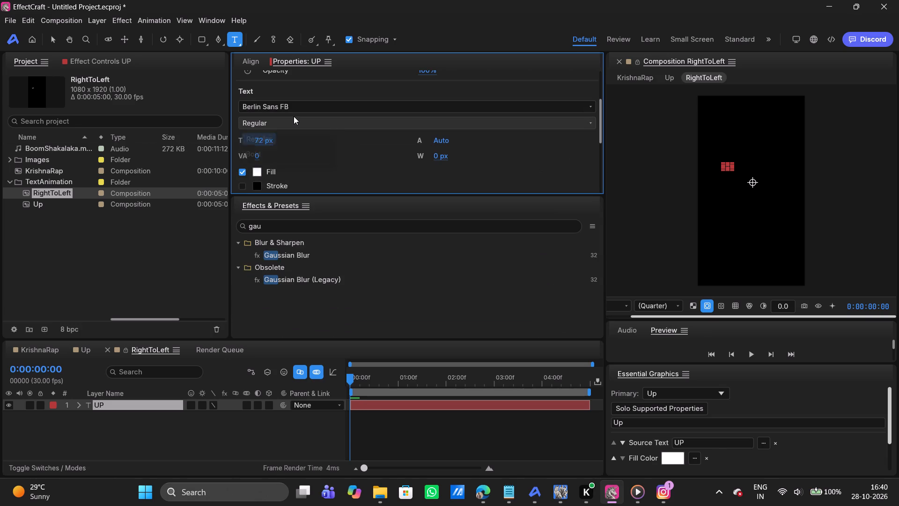
# Scale the UP text layer up uniformly to about 229.6%.
pyautogui.scroll(3, 339, 110)
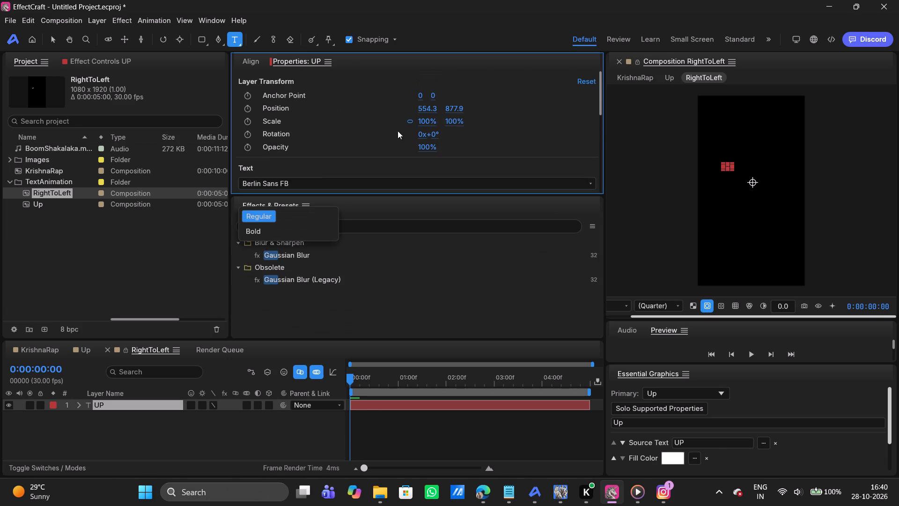
pyautogui.moveTo(426, 119); pyautogui.dragTo(501, 120)
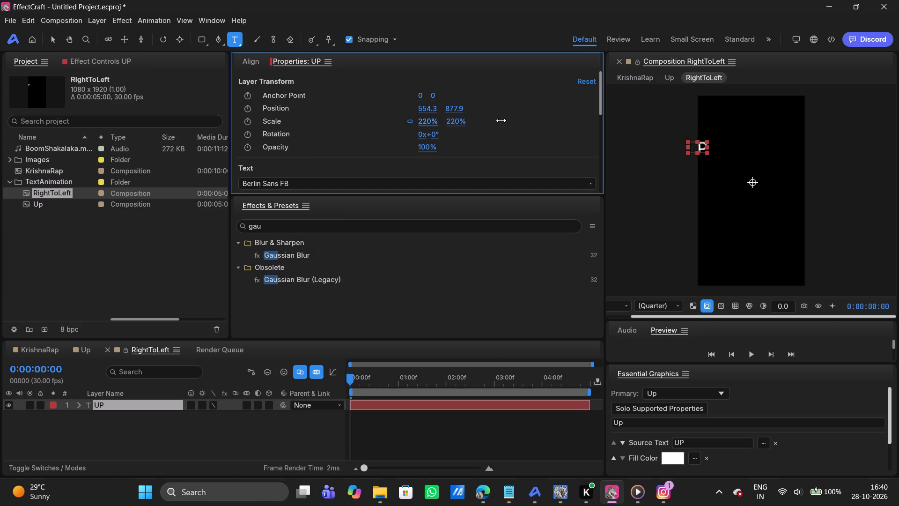
pyautogui.moveTo(501, 120); pyautogui.dragTo(504, 120)
# Center the UP text horizontally and vertically in the composition, then deselect the layer.
pyautogui.click(251, 58)
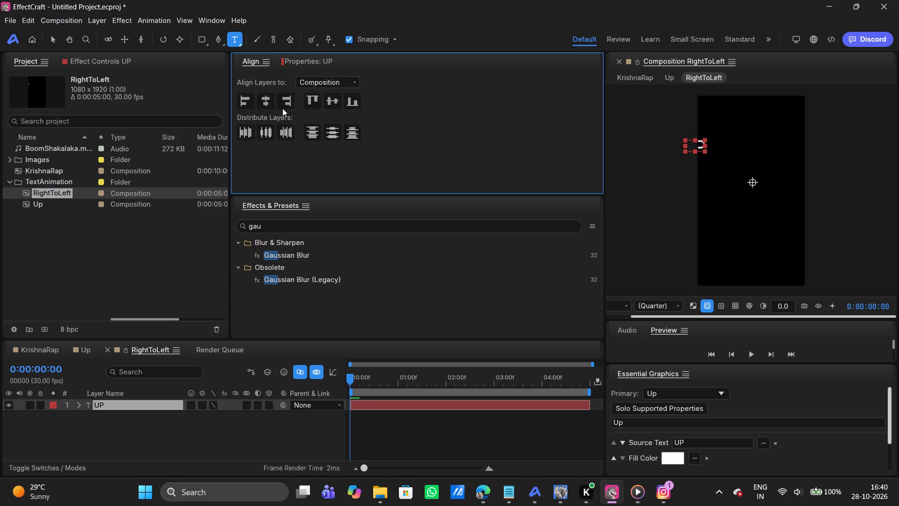
pyautogui.click(266, 99)
pyautogui.click(337, 96)
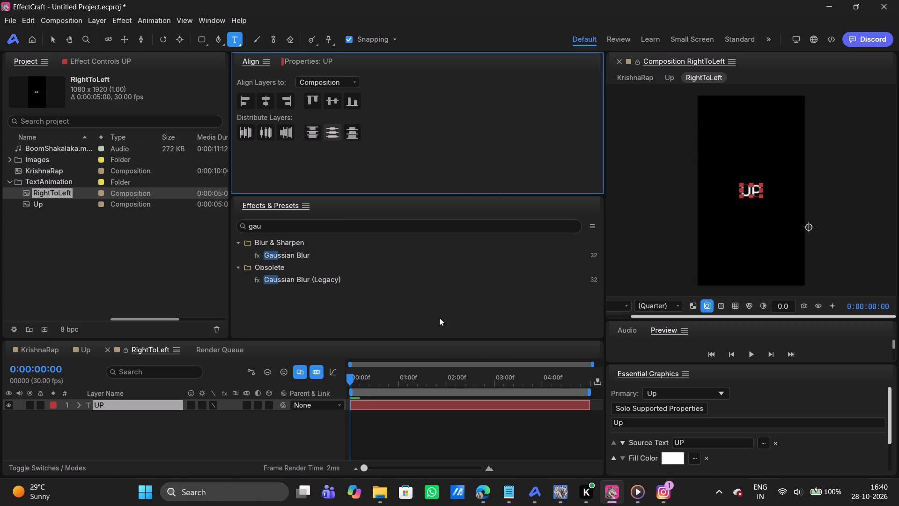
pyautogui.click(301, 60)
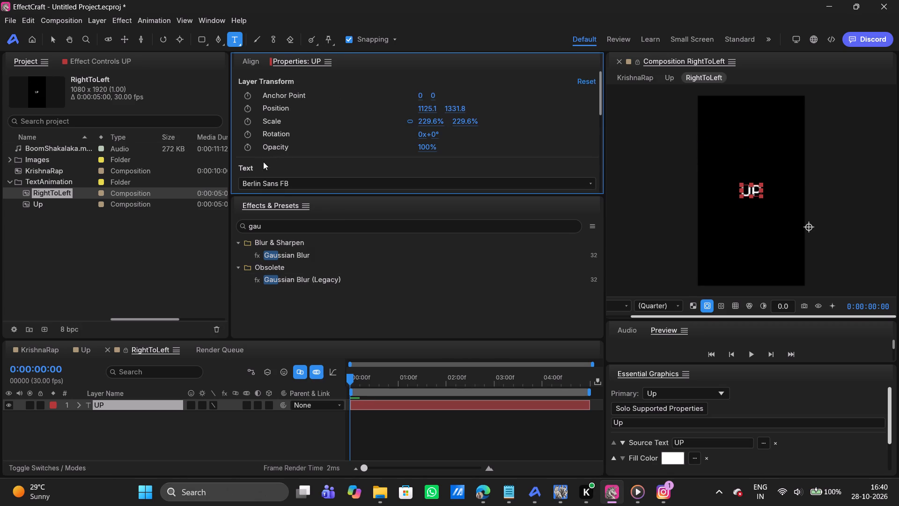
pyautogui.click(378, 437)
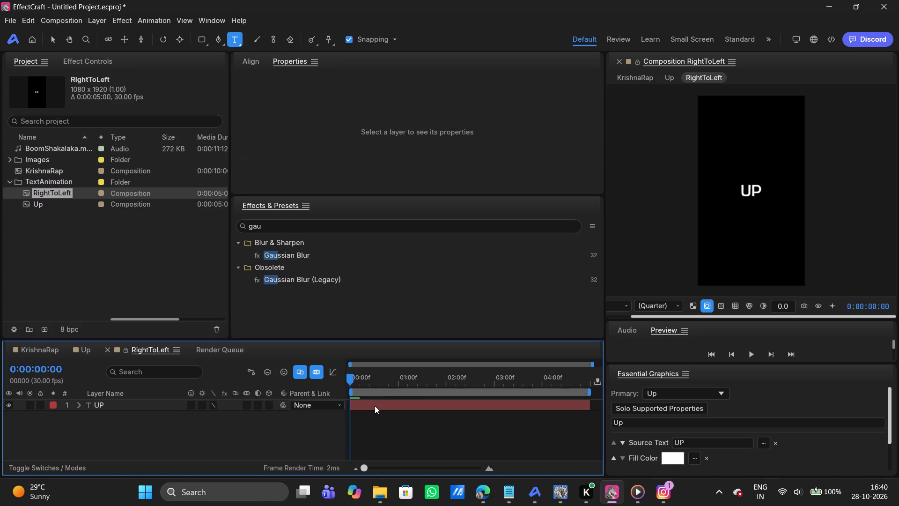
# Add Position keyframes to the UP layer at 0:00:00:00 and 0:00:00:28 with the text centered.
pyautogui.click(375, 406)
pyautogui.click(247, 107)
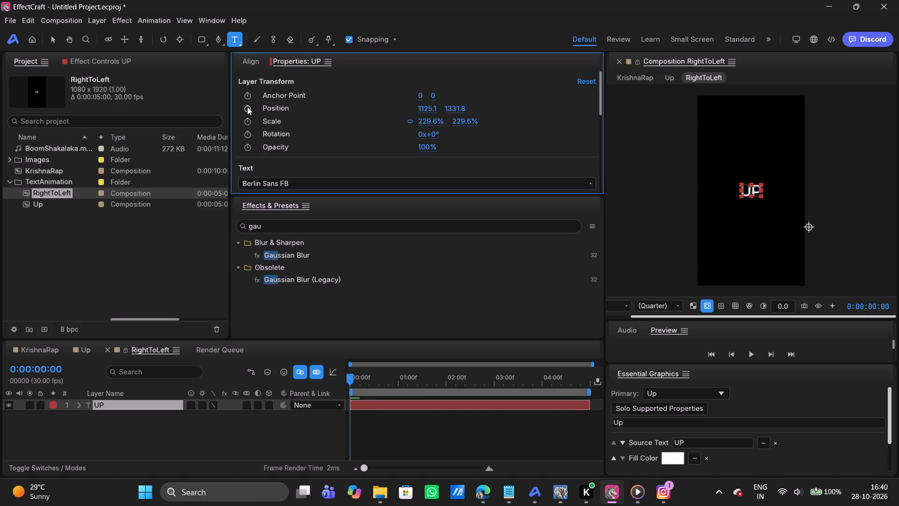
pyautogui.moveTo(348, 377); pyautogui.dragTo(398, 378)
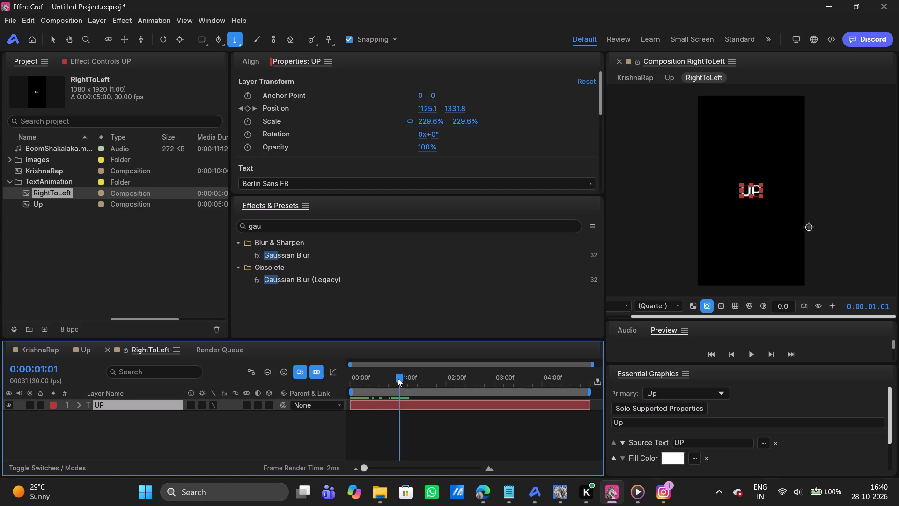
pyautogui.moveTo(398, 378); pyautogui.dragTo(395, 379)
pyautogui.click(249, 109)
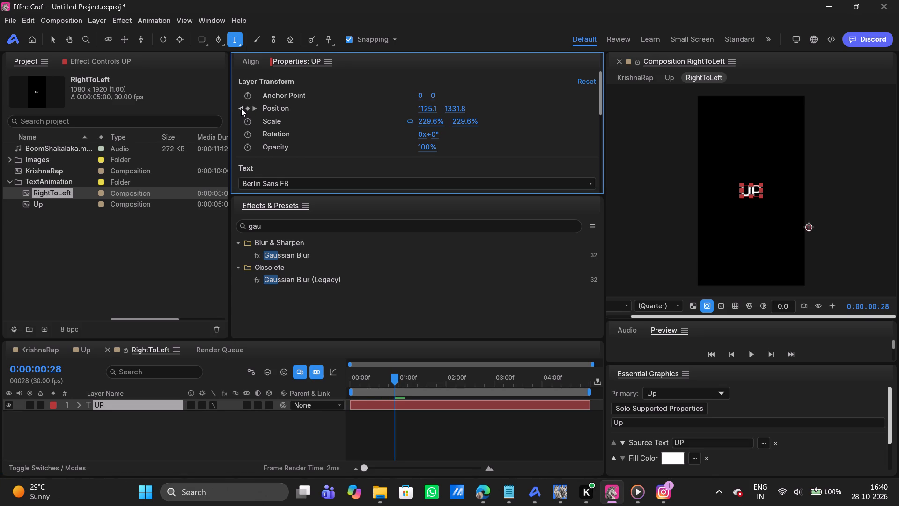
# At the first Position keyframe, move the UP text toward the frame's right edge, to an X position of about 1669.9.
pyautogui.click(241, 108)
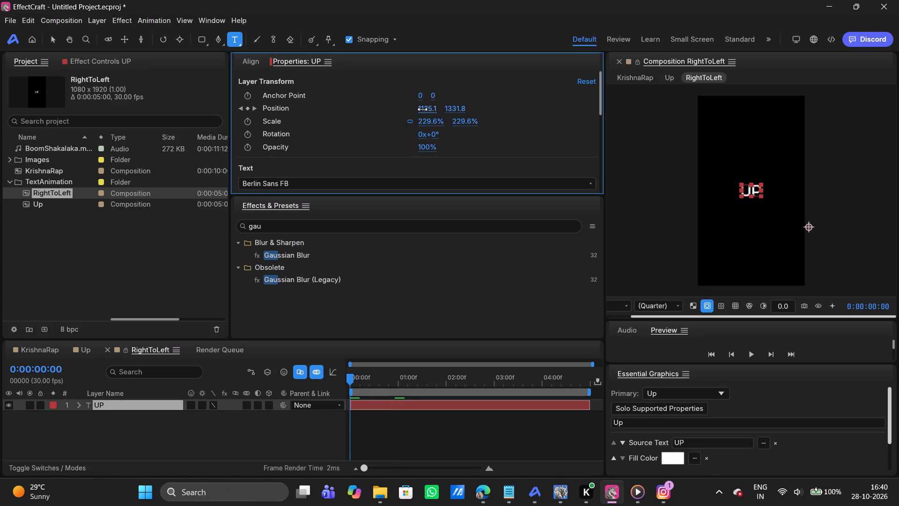
pyautogui.moveTo(422, 109); pyautogui.dragTo(719, 121)
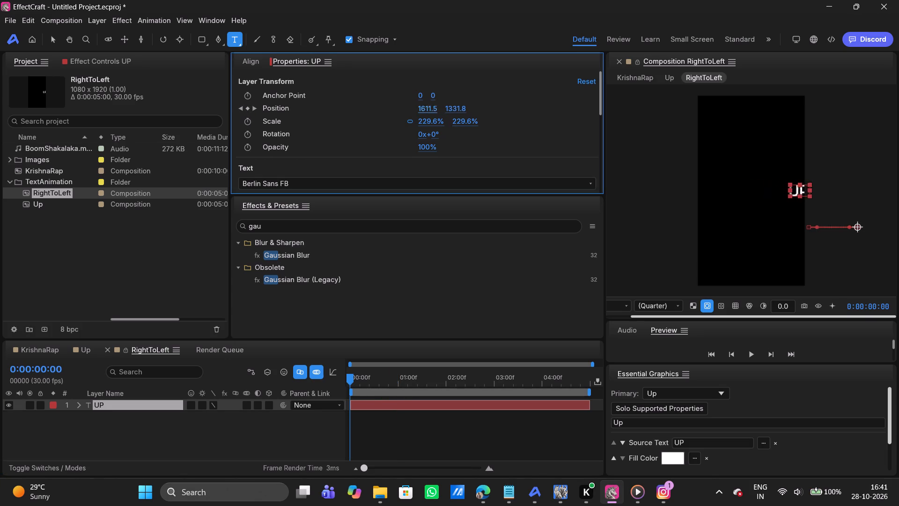
pyautogui.moveTo(719, 121); pyautogui.dragTo(748, 119)
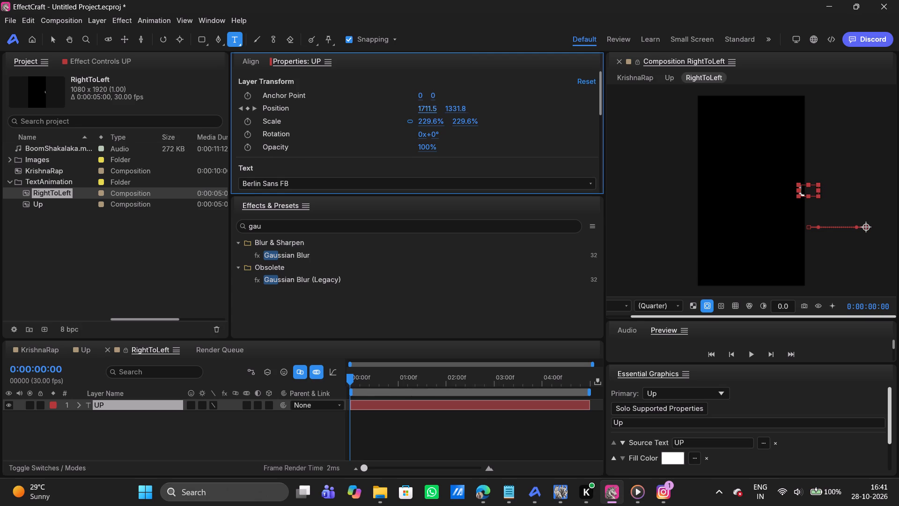
pyautogui.moveTo(748, 119); pyautogui.dragTo(693, 114)
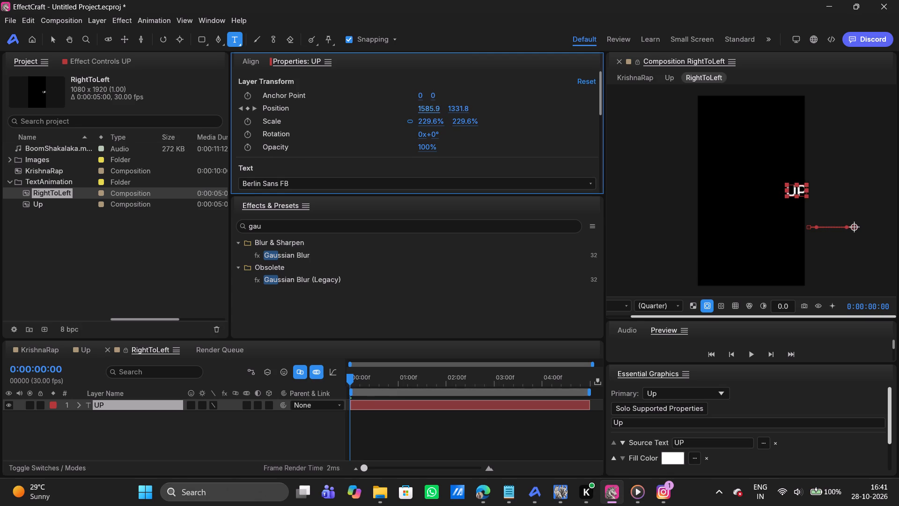
pyautogui.moveTo(693, 114); pyautogui.dragTo(743, 110)
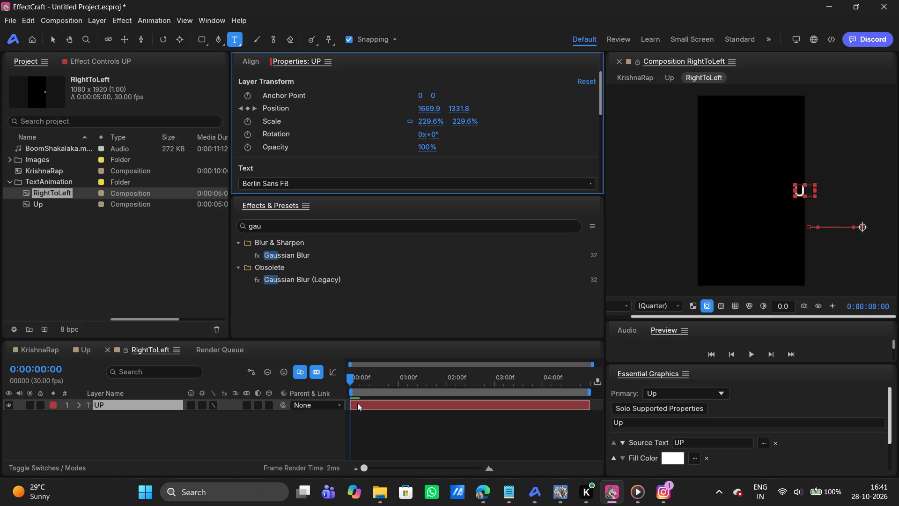
# Reveal the UP layer's keyframes and apply Easy Ease to both Position keyframes.
pyautogui.press('u')
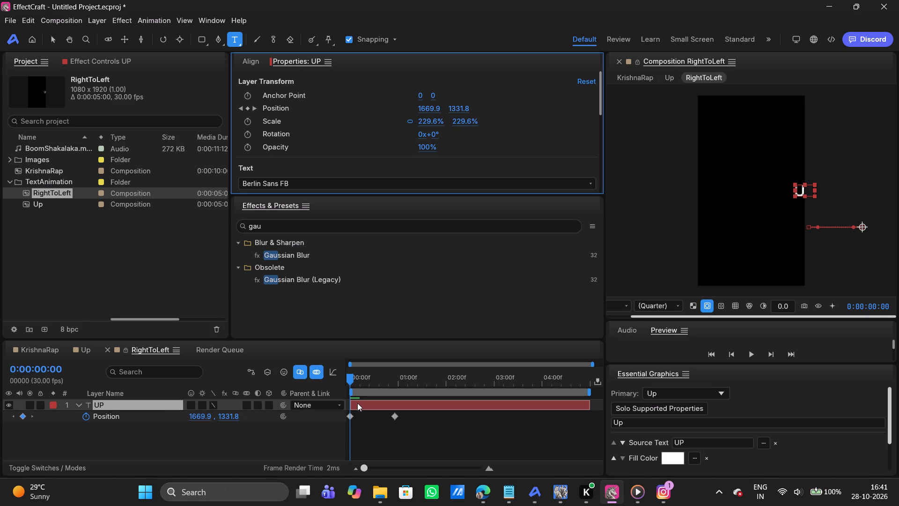
pyautogui.moveTo(416, 426); pyautogui.dragTo(273, 401)
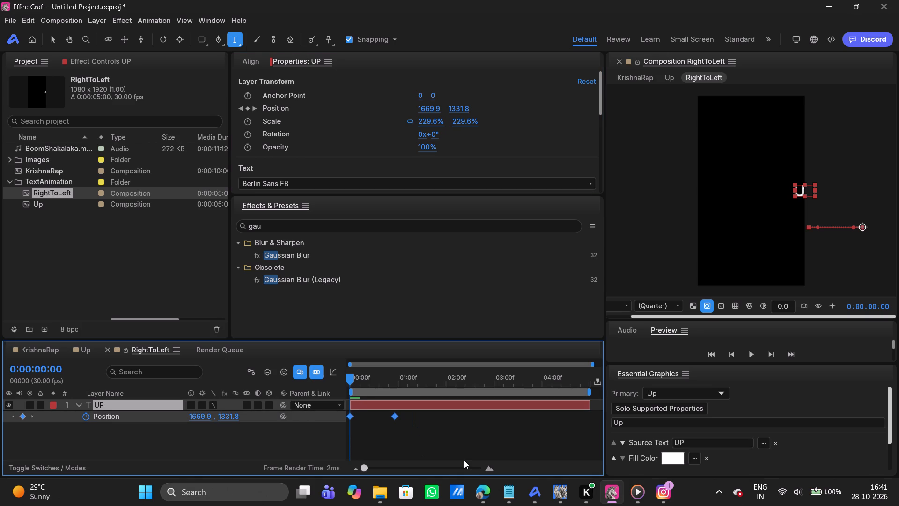
pyautogui.press('F9')
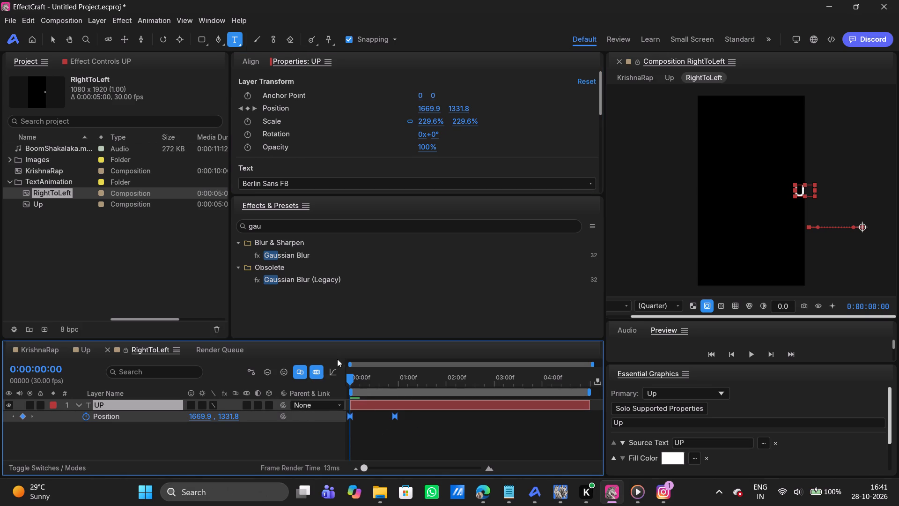
# Reshape the Position speed graph into a steep central peak by extending both keyframes' influence handles inward, then close the graph.
pyautogui.click(331, 371)
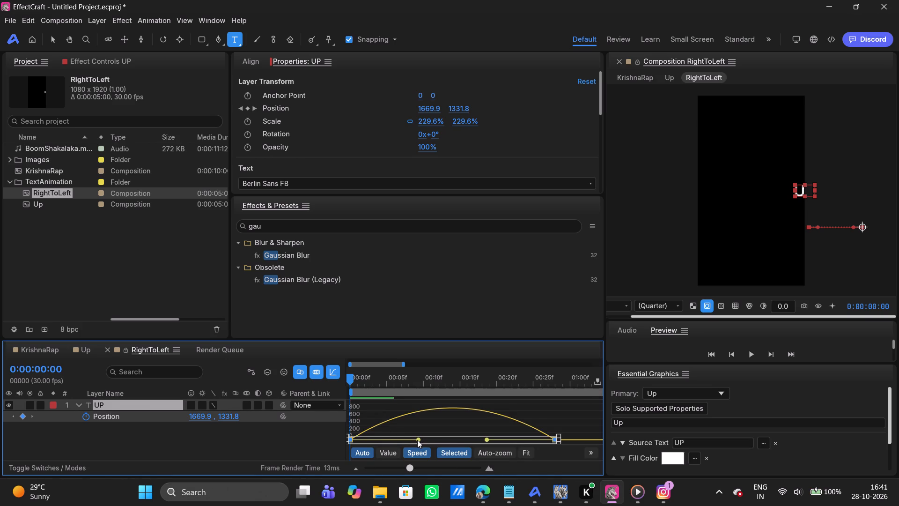
pyautogui.moveTo(417, 440); pyautogui.dragTo(521, 446)
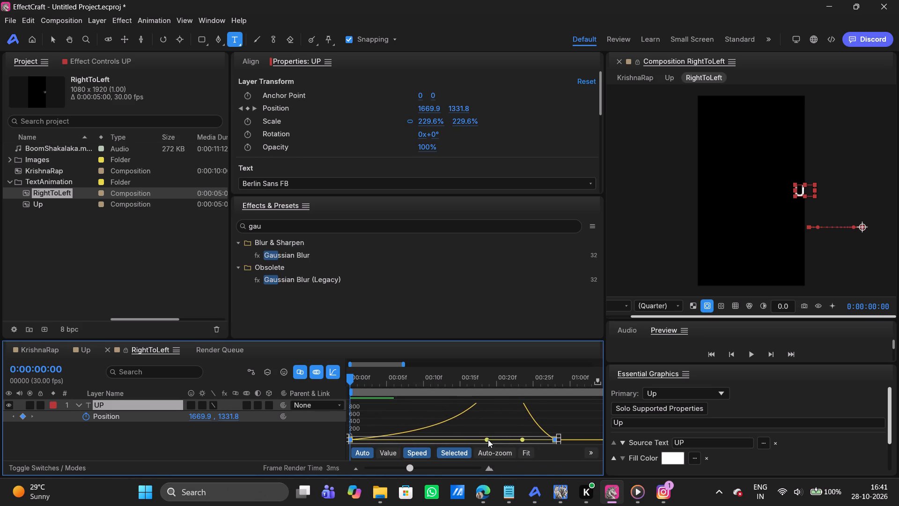
pyautogui.moveTo(488, 440); pyautogui.dragTo(391, 444)
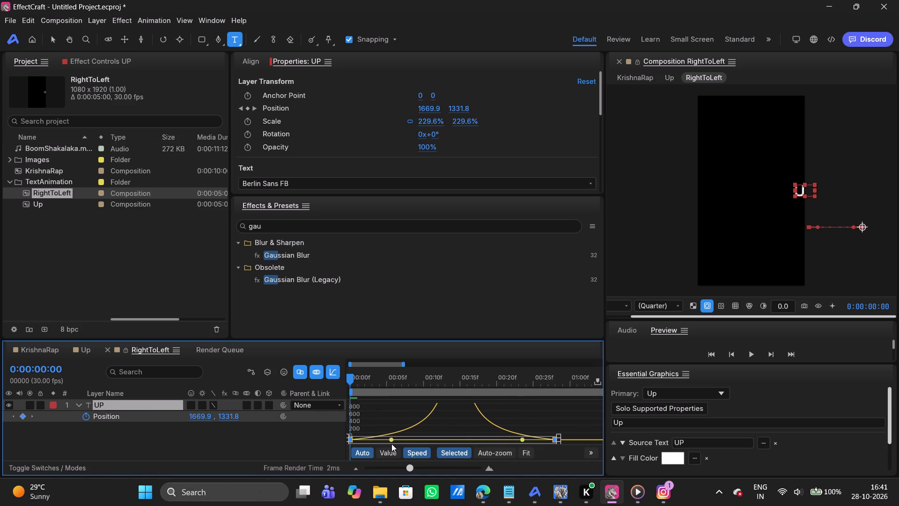
pyautogui.moveTo(391, 444); pyautogui.dragTo(391, 443)
pyautogui.click(335, 375)
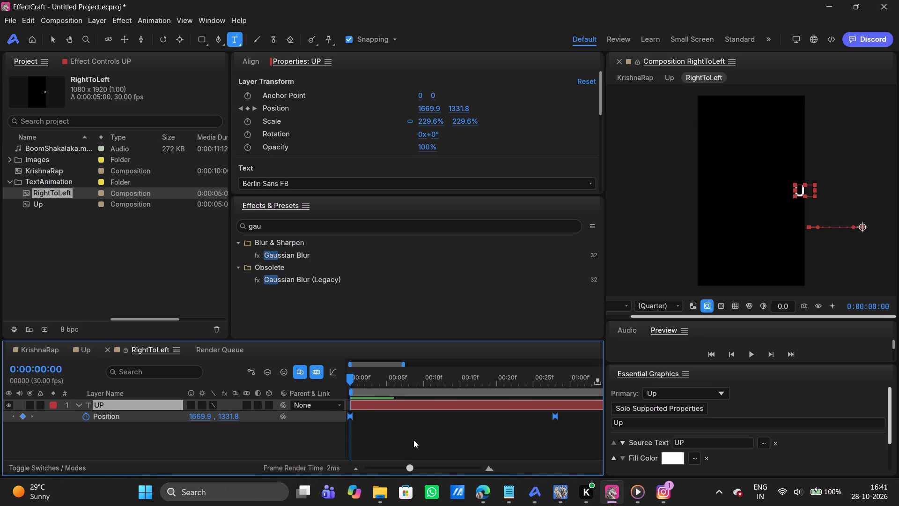
# Show the full timeline, deselect the layer and preview the UP text's slide-in animation.
pyautogui.click(413, 440)
pyautogui.moveTo(408, 468); pyautogui.dragTo(302, 474)
pyautogui.click(416, 446)
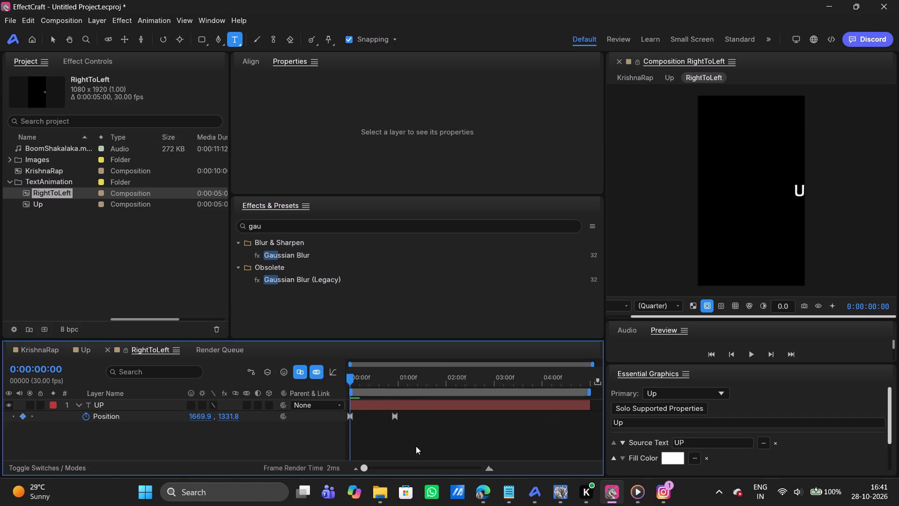
pyautogui.press('space')
pyautogui.press('space')
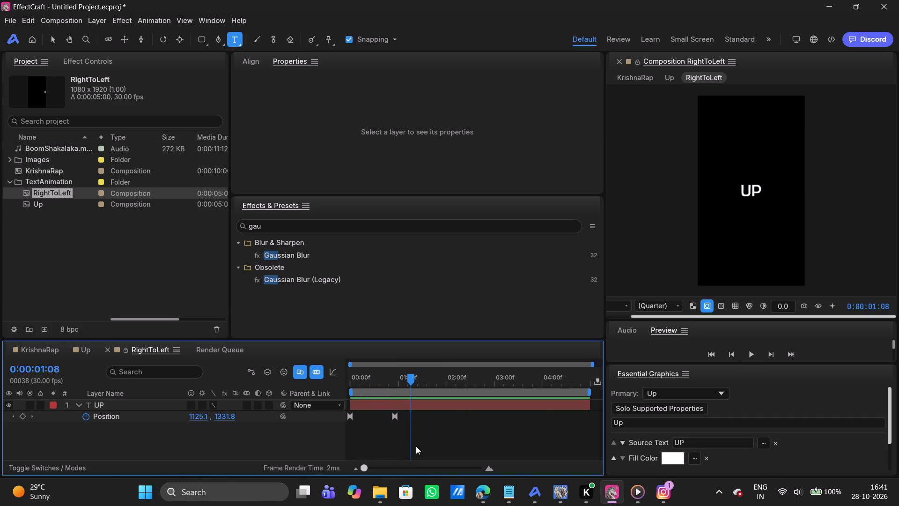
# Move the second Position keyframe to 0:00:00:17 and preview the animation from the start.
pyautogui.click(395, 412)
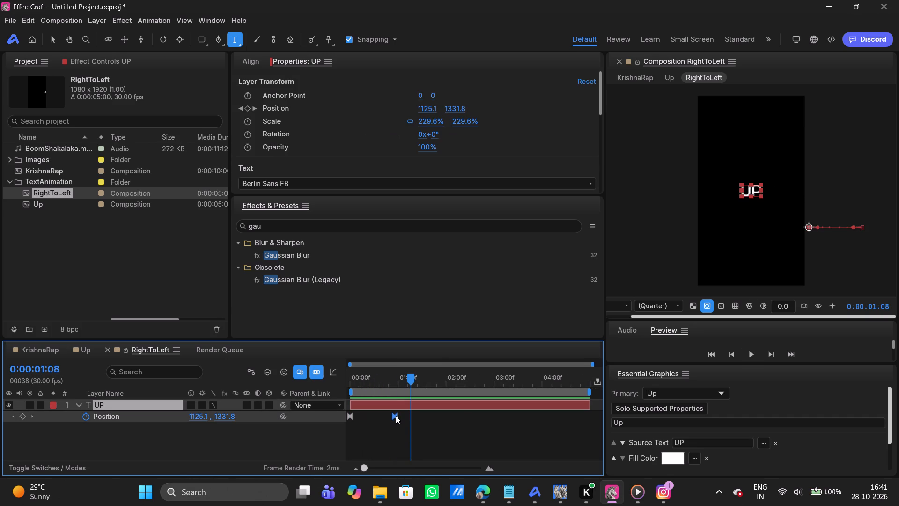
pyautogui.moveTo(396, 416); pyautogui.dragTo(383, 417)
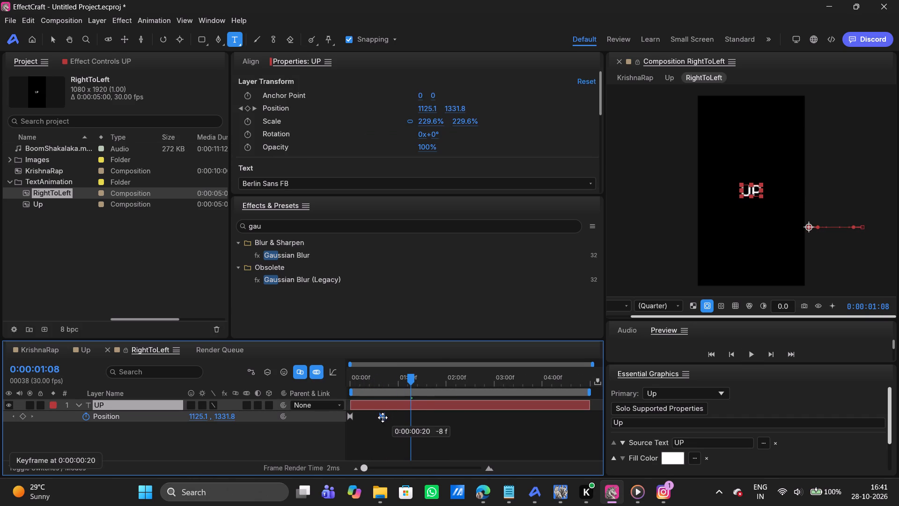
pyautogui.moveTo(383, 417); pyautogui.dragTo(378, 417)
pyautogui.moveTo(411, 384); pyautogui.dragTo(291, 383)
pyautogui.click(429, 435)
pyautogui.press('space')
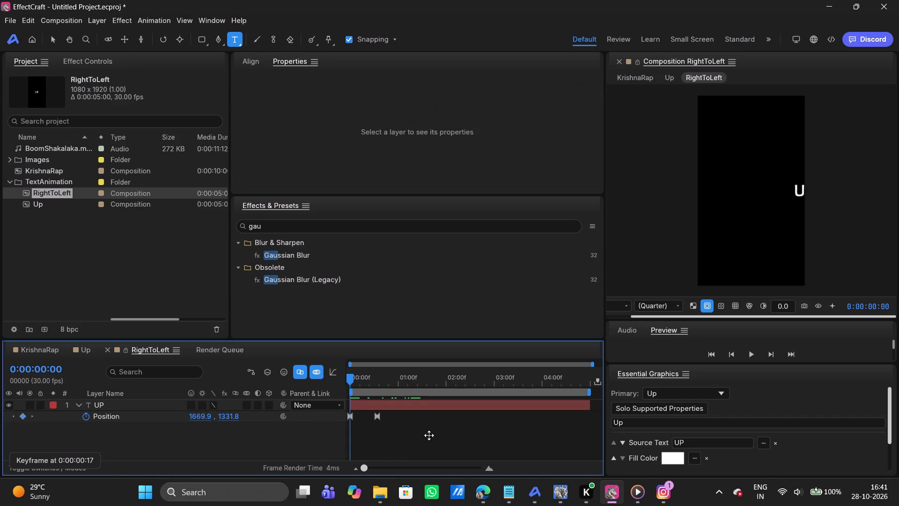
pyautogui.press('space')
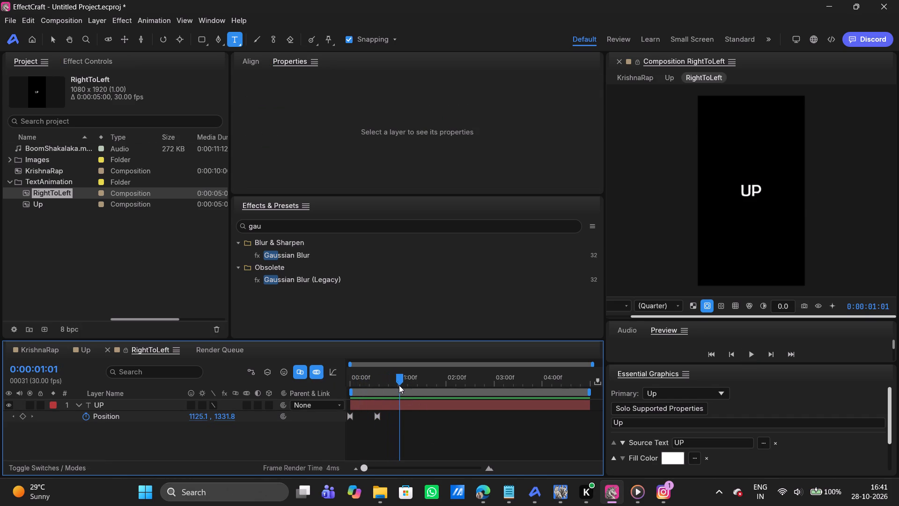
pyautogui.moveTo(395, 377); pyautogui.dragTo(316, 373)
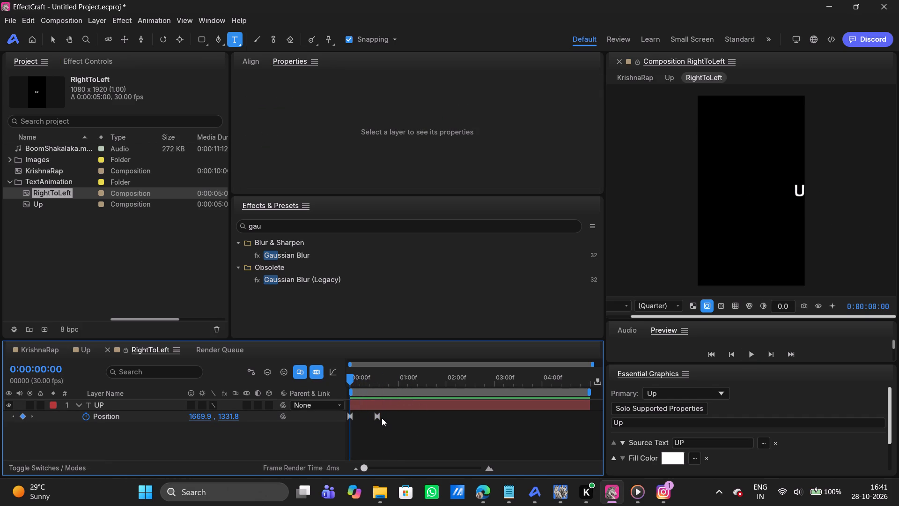
# Move the second Position keyframe to 0:00:00:15 and preview the animation from the start.
pyautogui.click(381, 418)
pyautogui.click(374, 414)
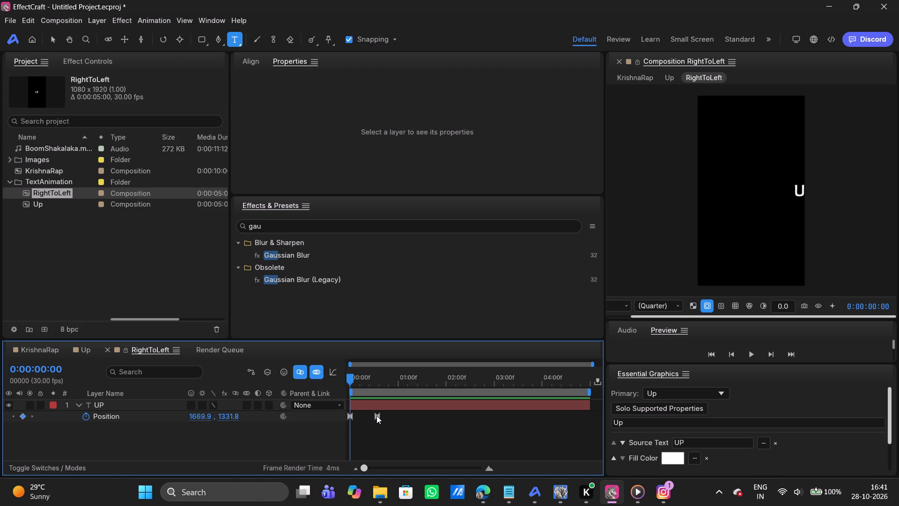
pyautogui.click(376, 416)
pyautogui.click(376, 416)
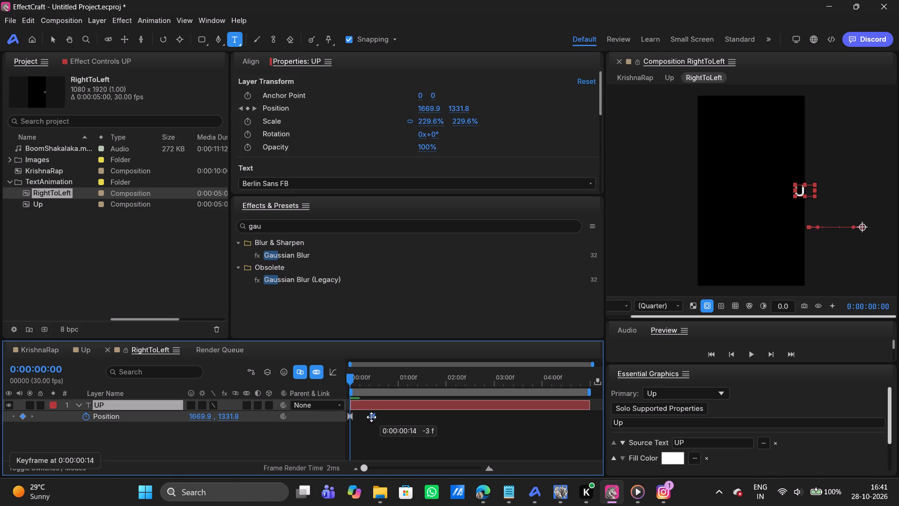
pyautogui.click(418, 449)
pyautogui.press('space')
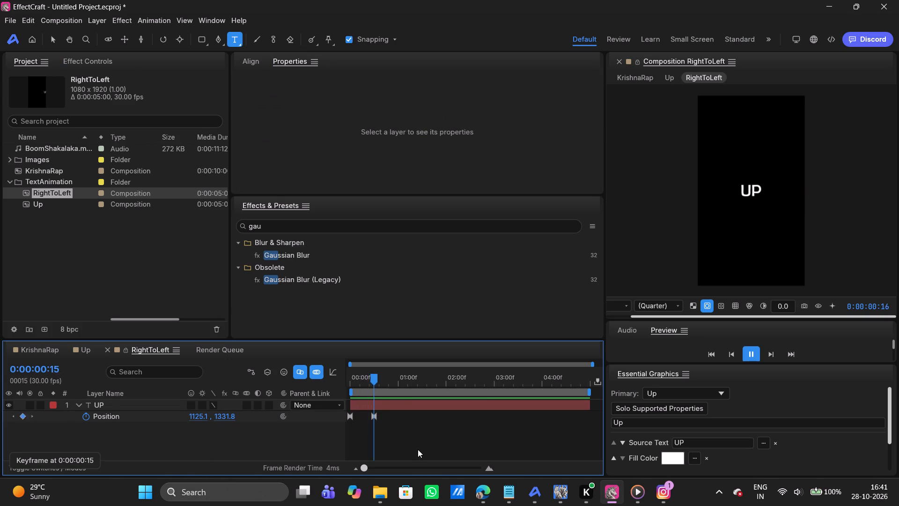
# Return to the start of the RightToLeft timeline and preview the UP text's slide-in animation.
pyautogui.press('space')
pyautogui.moveTo(399, 381); pyautogui.dragTo(340, 380)
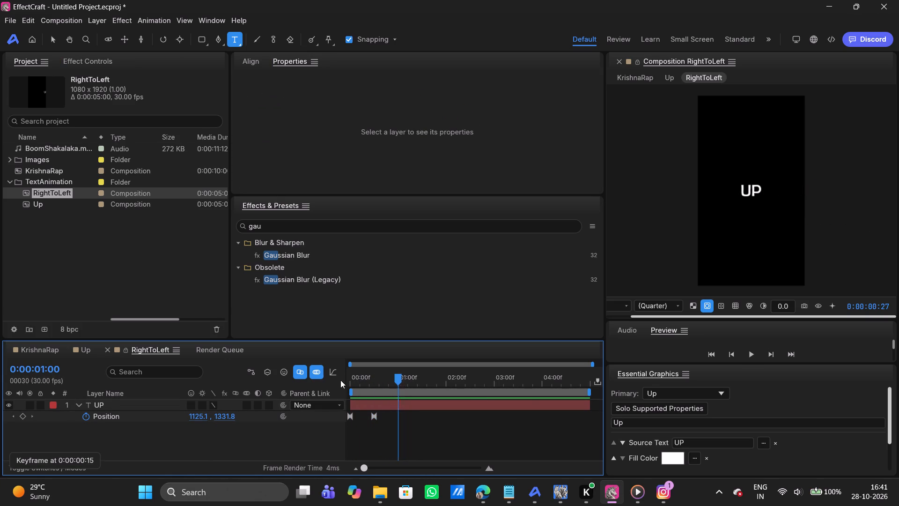
pyautogui.moveTo(340, 380); pyautogui.dragTo(302, 381)
pyautogui.press('space')
pyautogui.press('space')
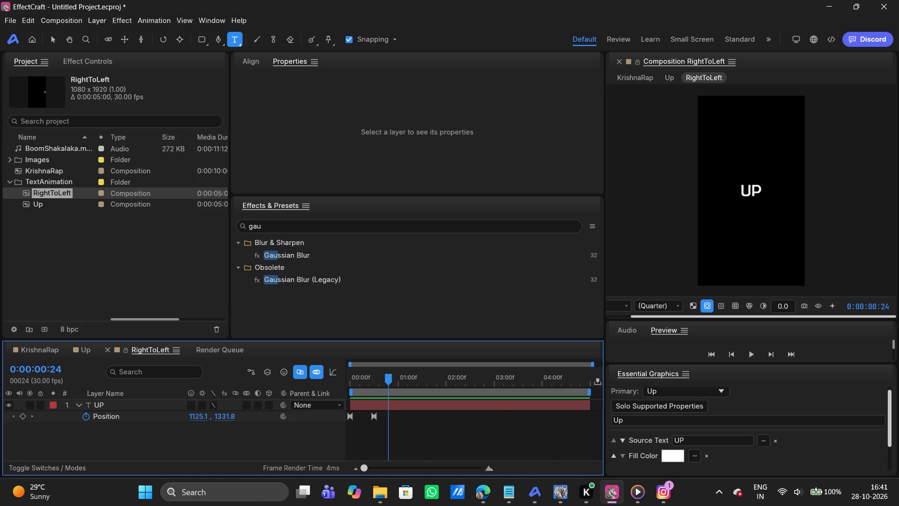
# Set RightToLeft as the primary composition in Essential Graphics.
pyautogui.scroll(-2, 635, 440)
pyautogui.scroll(1, 635, 440)
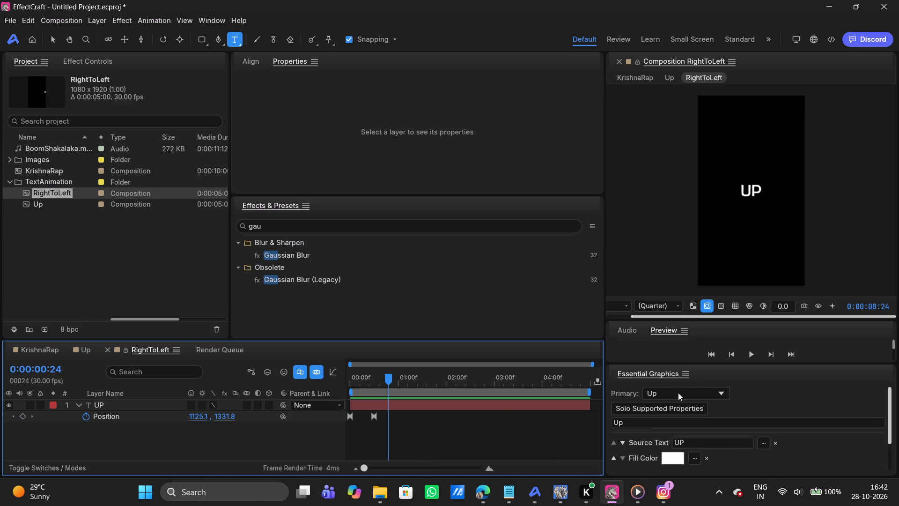
pyautogui.click(684, 388)
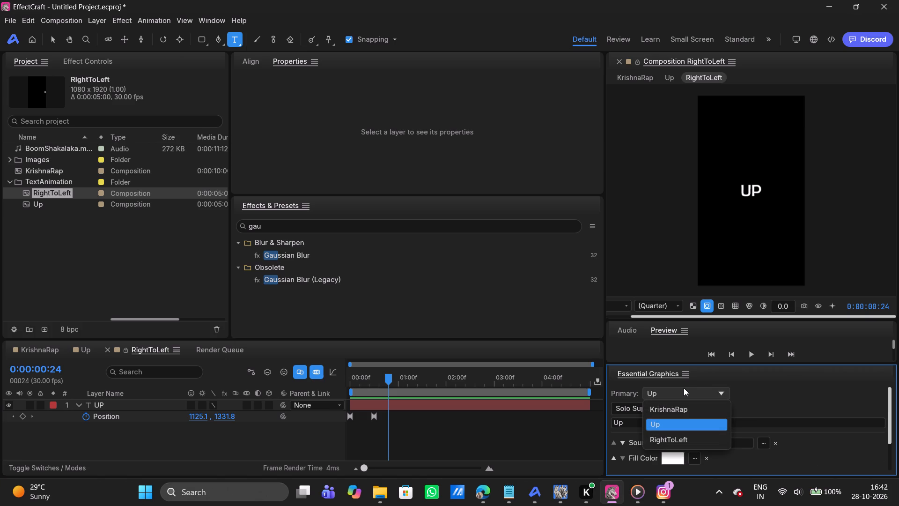
pyautogui.click(682, 389)
pyautogui.click(701, 389)
pyautogui.click(664, 437)
pyautogui.scroll(-1, 628, 452)
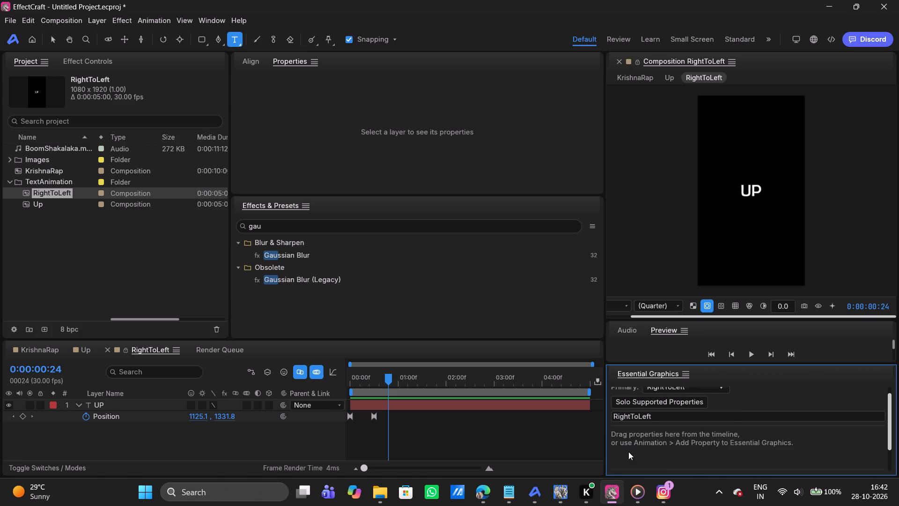
# Expand the UP layer's Text properties and add its Source Text to the RightToLeft Essential Graphics.
pyautogui.click(77, 404)
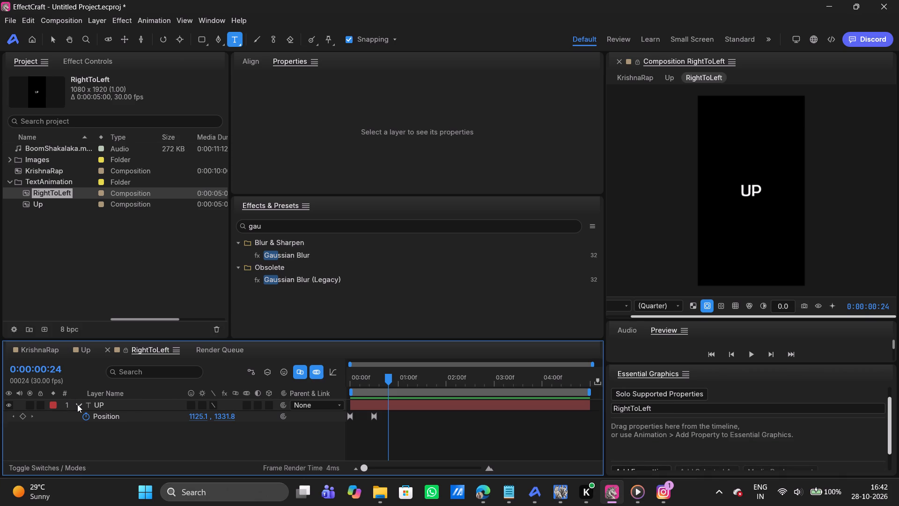
pyautogui.click(77, 404)
pyautogui.click(88, 417)
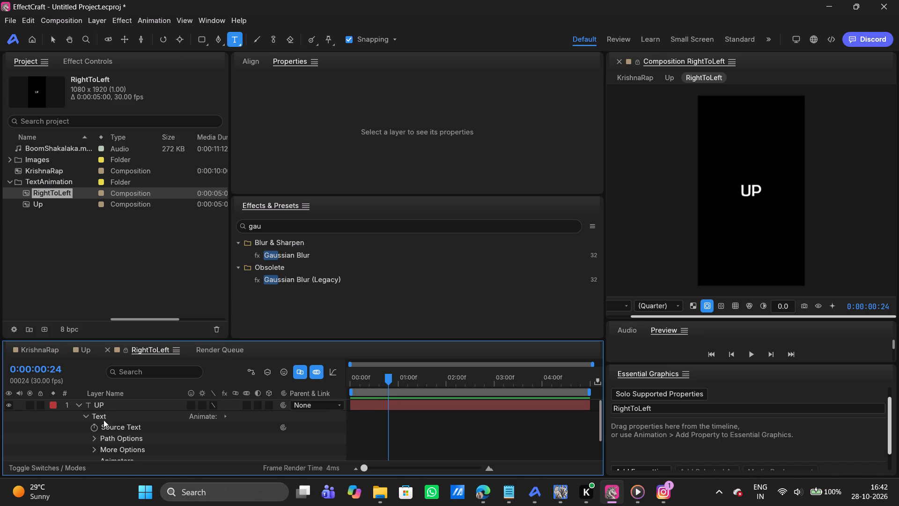
pyautogui.click(108, 427)
pyautogui.moveTo(108, 427); pyautogui.dragTo(638, 436)
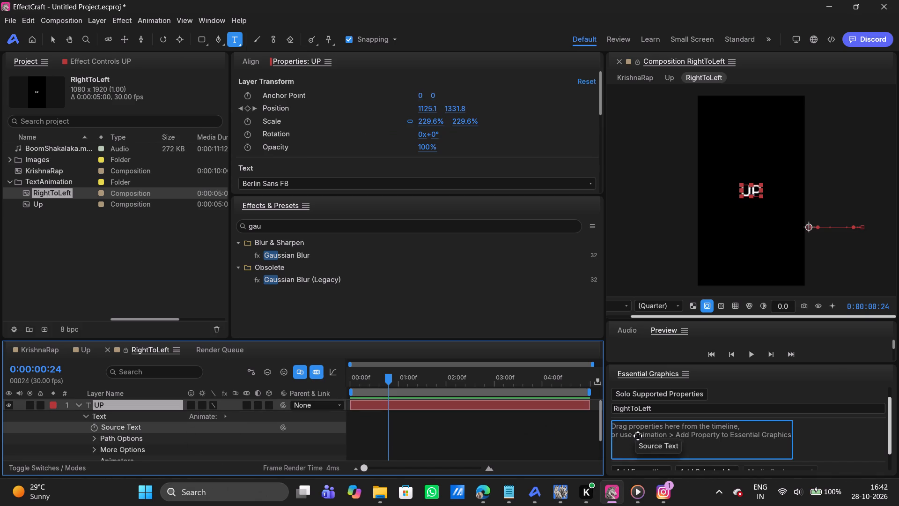
pyautogui.moveTo(638, 436); pyautogui.dragTo(638, 435)
# Add a Fill Color: RGB text animator to the UP layer.
pyautogui.scroll(-1, 145, 441)
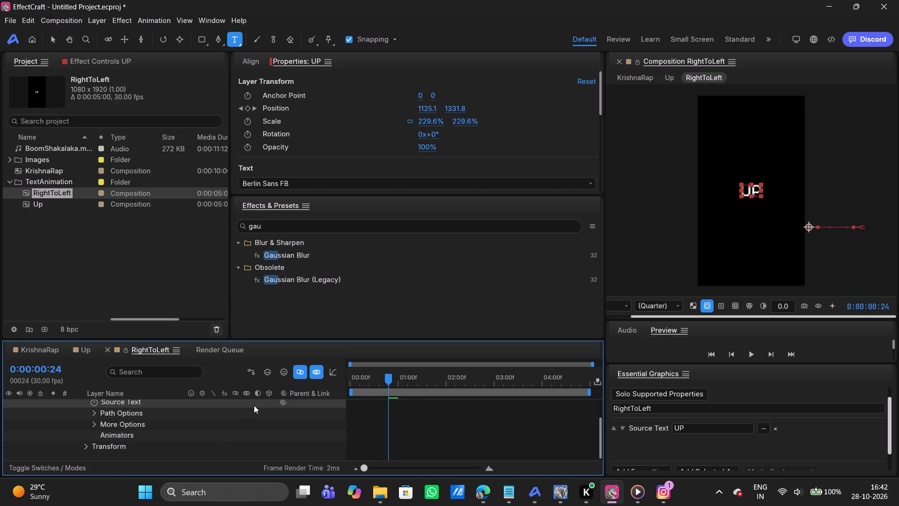
pyautogui.scroll(-1, 103, 430)
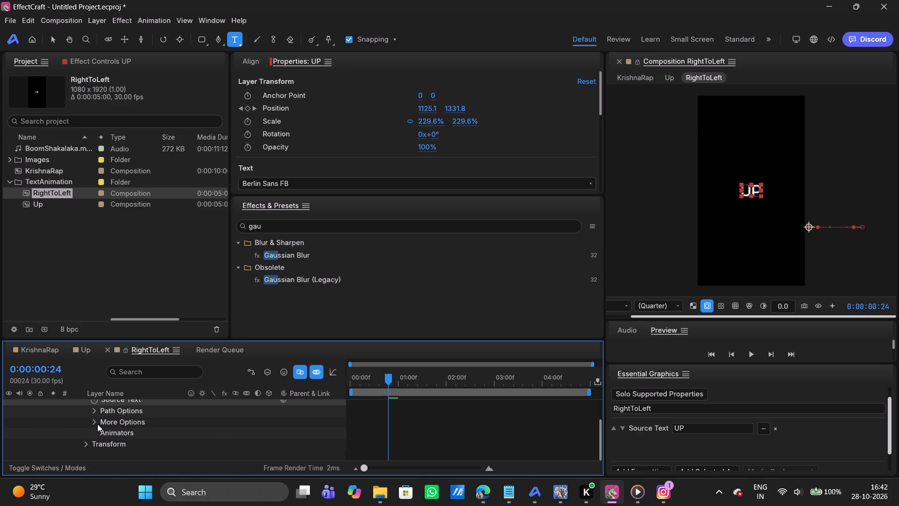
pyautogui.scroll(2, 111, 422)
pyautogui.click(222, 414)
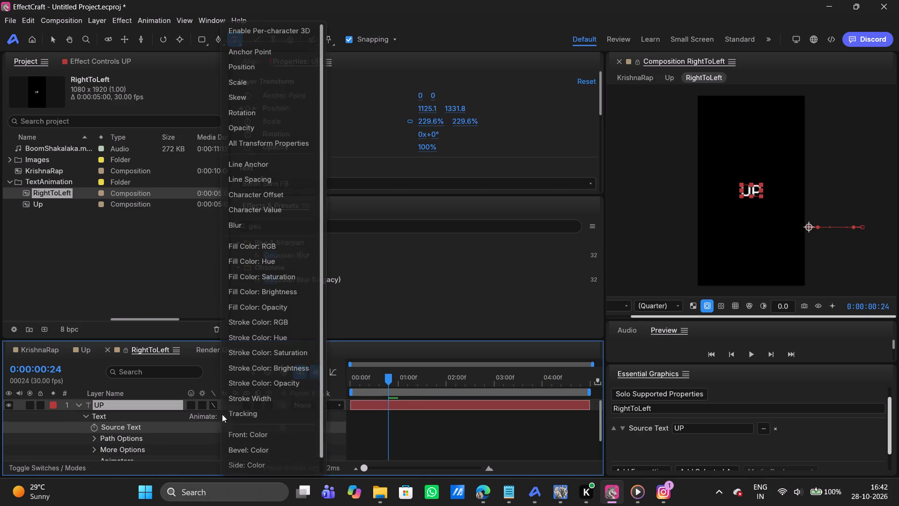
pyautogui.click(266, 248)
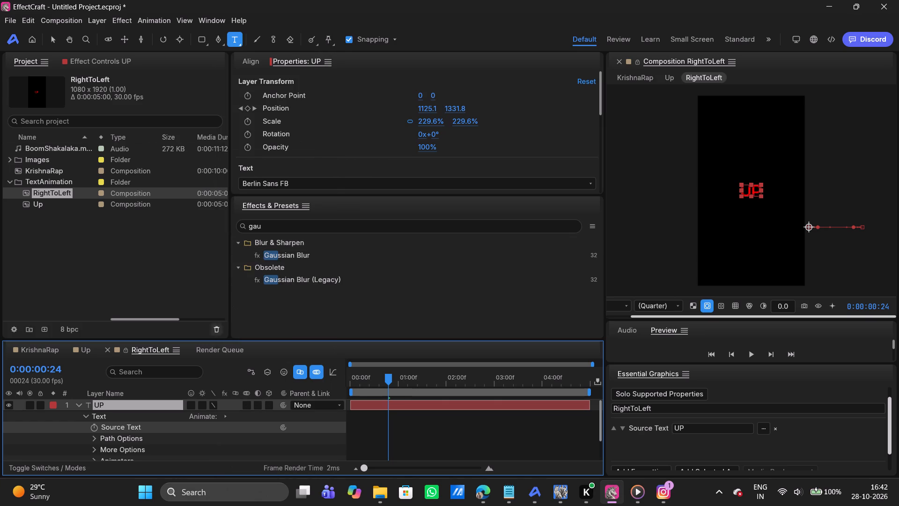
# Expand Animator 1 on the UP layer and add its Fill Color property to the RightToLeft Essential Graphics.
pyautogui.scroll(-1, 168, 425)
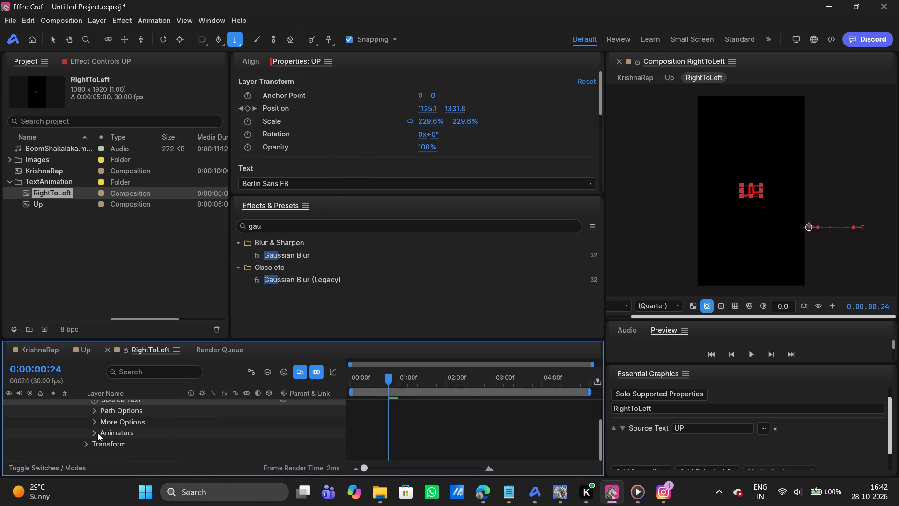
pyautogui.click(97, 433)
pyautogui.click(101, 440)
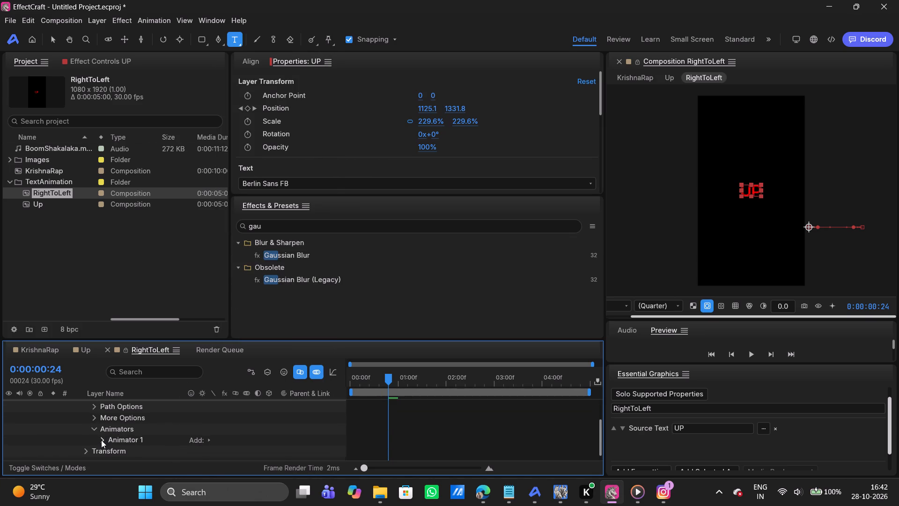
pyautogui.scroll(-1, 134, 432)
pyautogui.click(131, 445)
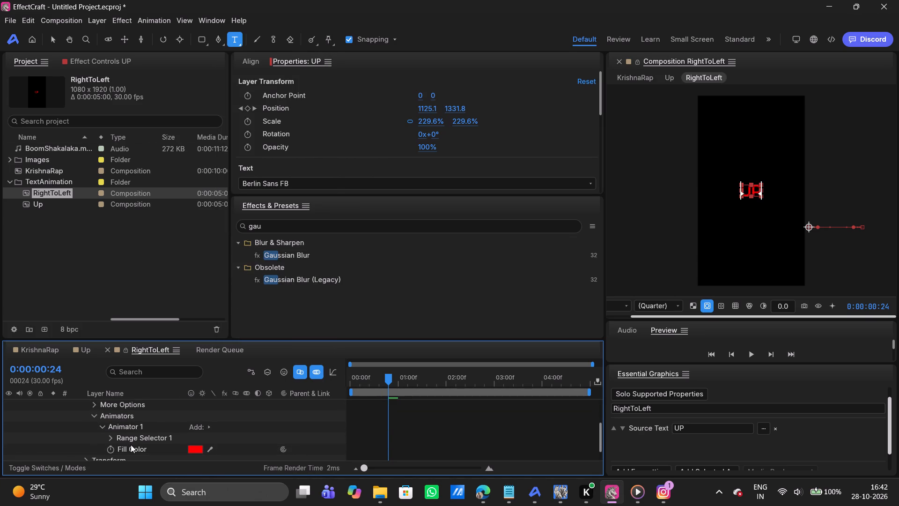
pyautogui.moveTo(142, 448); pyautogui.dragTo(643, 441)
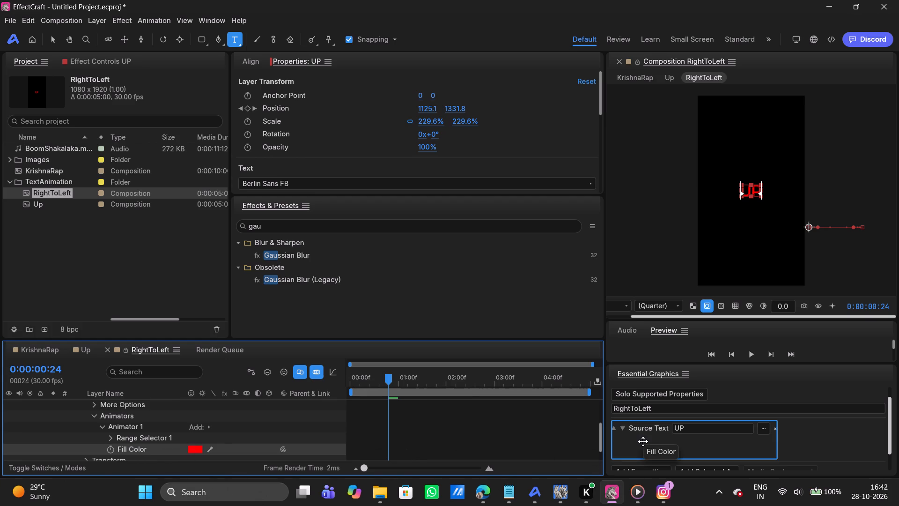
pyautogui.moveTo(643, 441); pyautogui.dragTo(642, 441)
# Set the UP text animator's Fill Color to white (FFFFFF), then collapse the Text properties and deselect the layer.
pyautogui.click(192, 448)
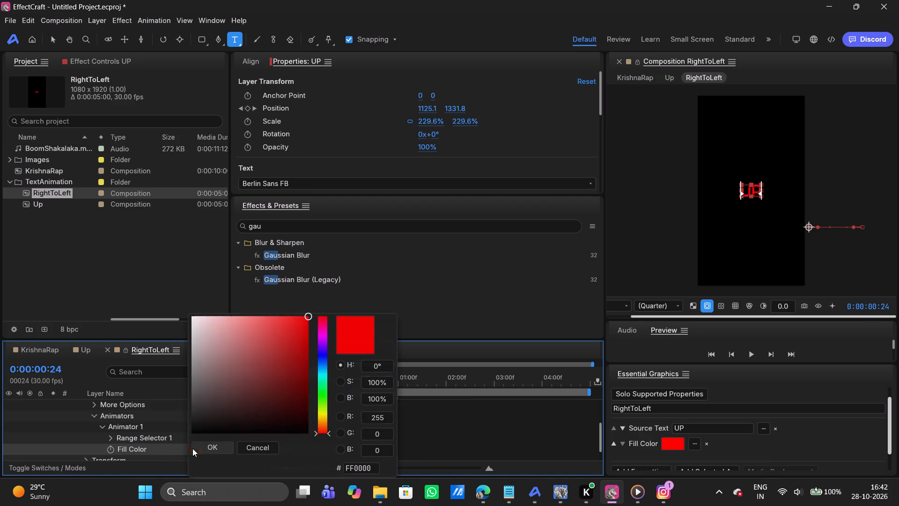
pyautogui.moveTo(254, 382); pyautogui.dragTo(149, 267)
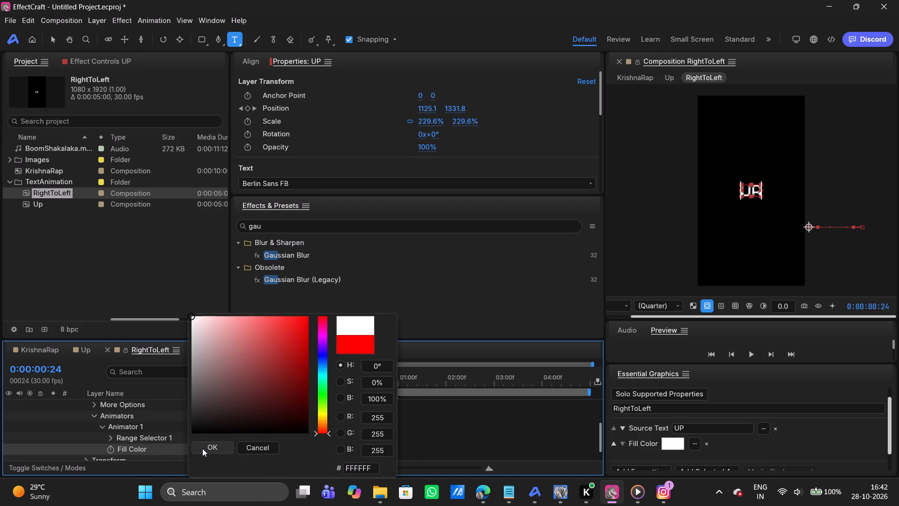
pyautogui.click(202, 448)
pyautogui.scroll(4, 135, 425)
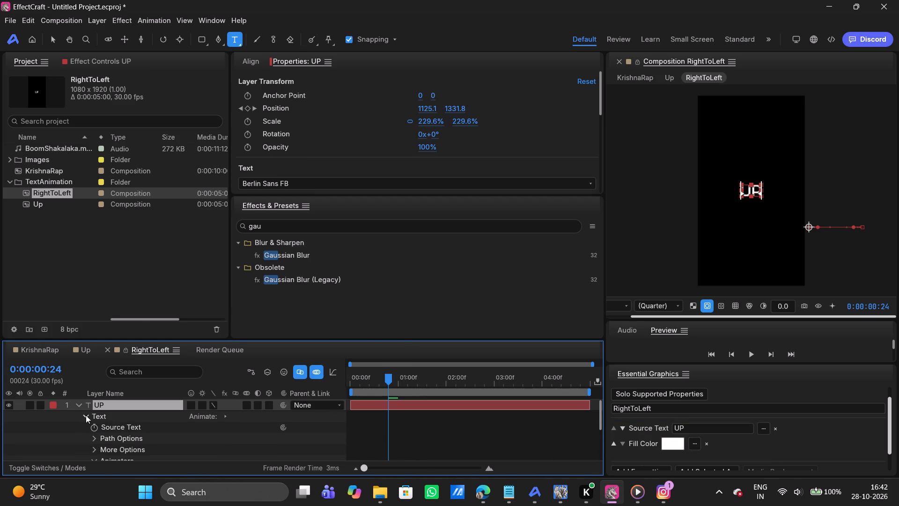
pyautogui.click(86, 415)
pyautogui.click(199, 442)
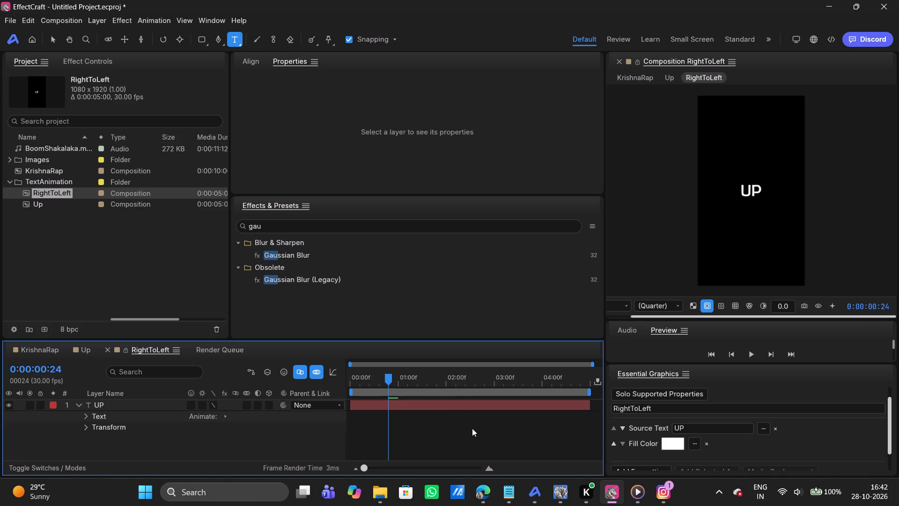
# Select the UP layer and scrub the timeline back to the start and forward to 0:00:00:24 to review the slide-in.
pyautogui.click(434, 407)
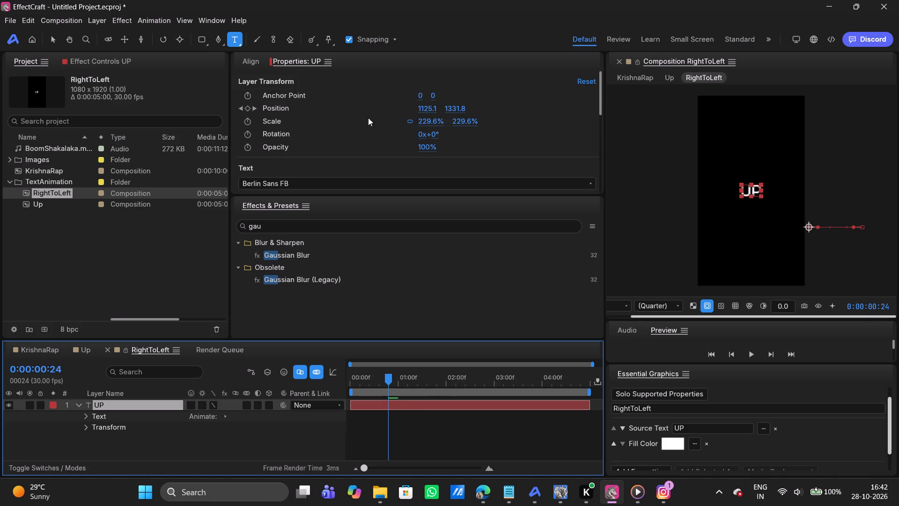
pyautogui.moveTo(388, 380); pyautogui.dragTo(361, 376)
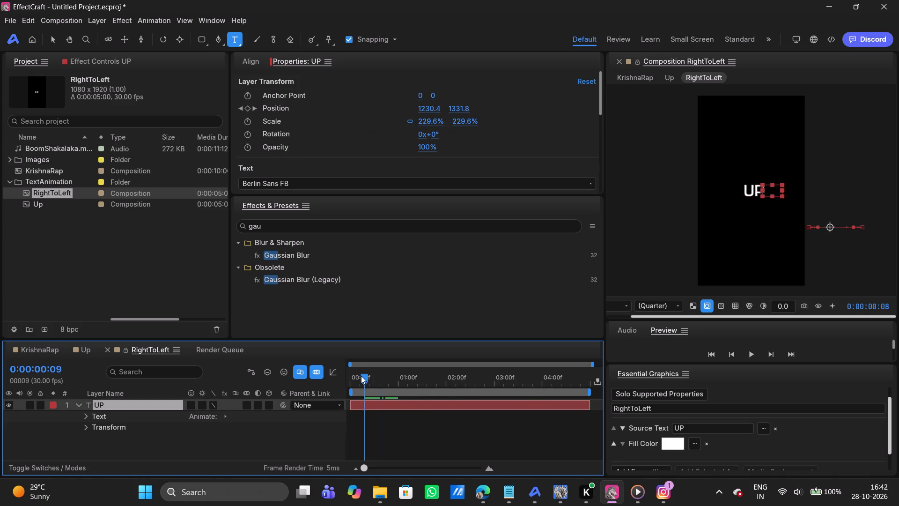
pyautogui.moveTo(361, 376); pyautogui.dragTo(384, 369)
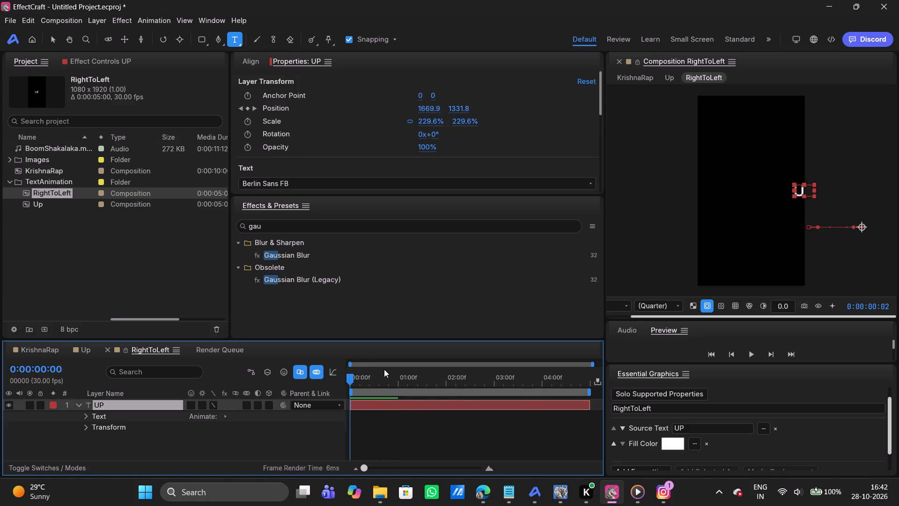
pyautogui.moveTo(384, 369); pyautogui.dragTo(388, 368)
pyautogui.click(429, 430)
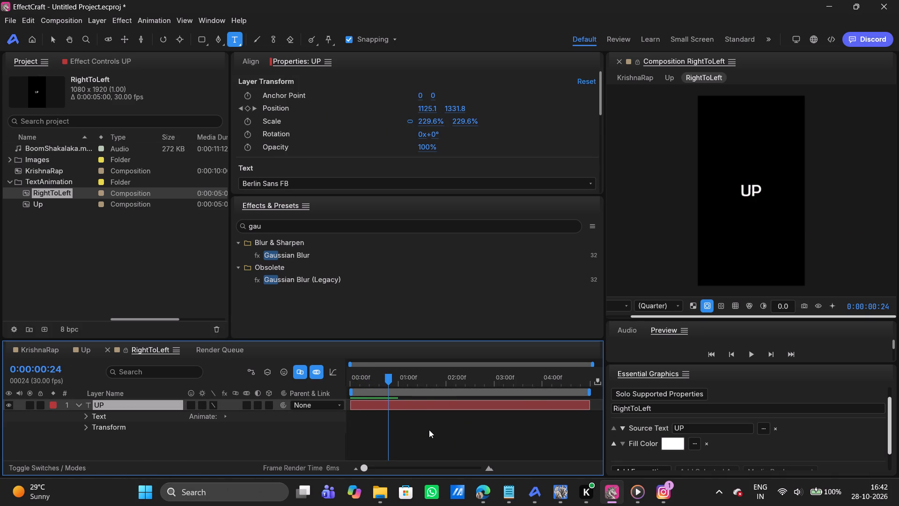
pyautogui.click(389, 406)
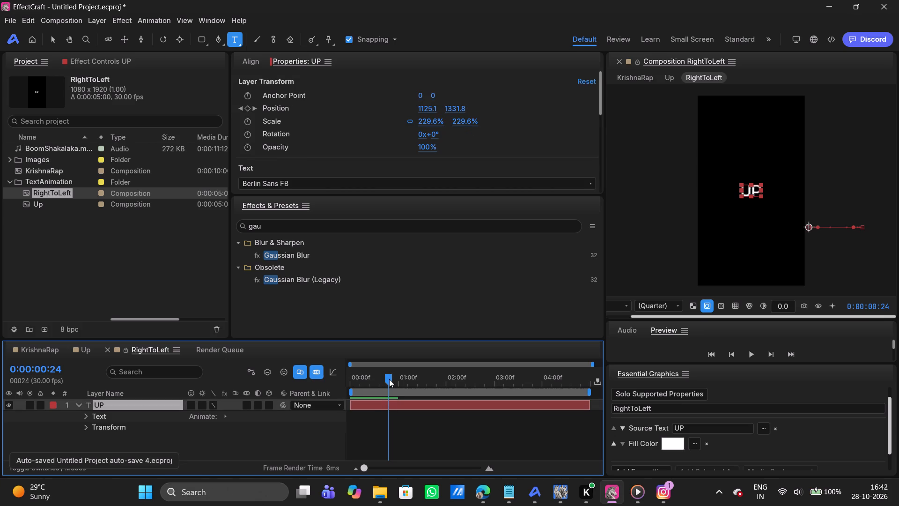
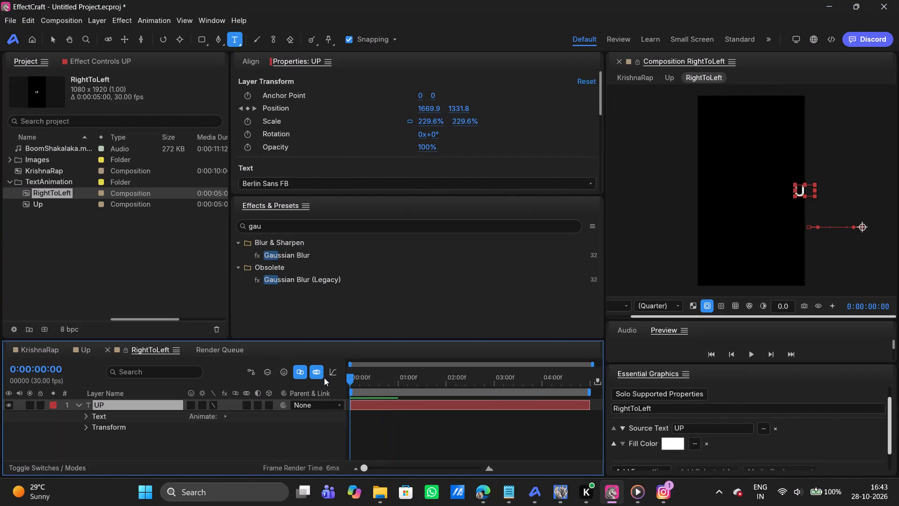
# Deselect the UP layer and collapse its properties in the RightToLeft composition.
pyautogui.click(379, 418)
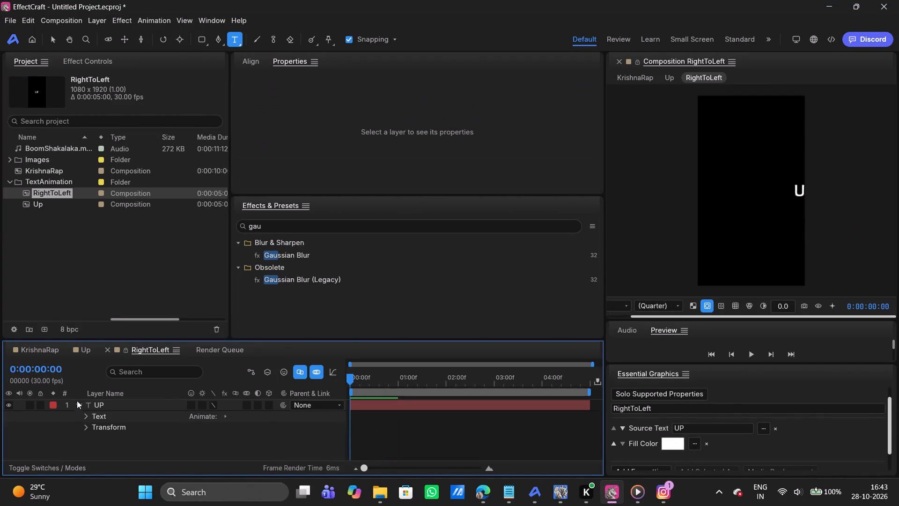
pyautogui.click(76, 406)
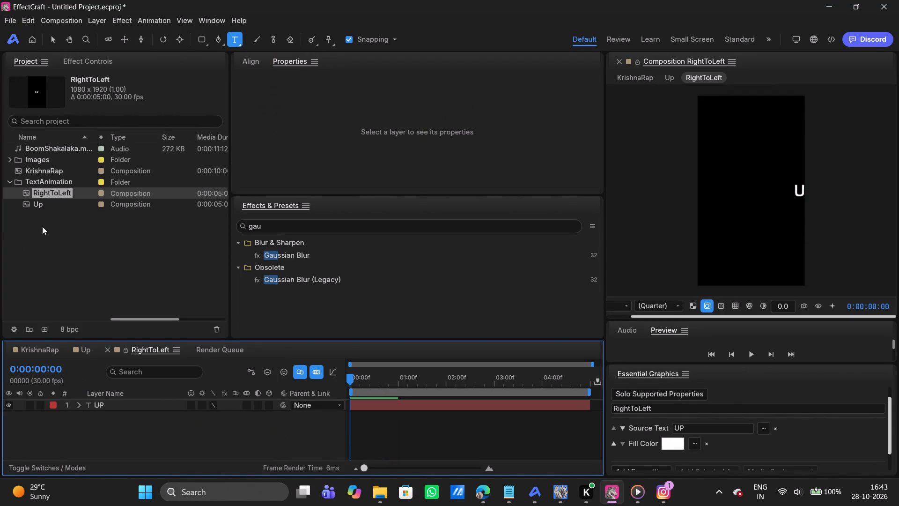
# Create a composition named LeftToRight at 1080 x 1920, 30 fps, lasting 0:00:05:00, with a black background.
pyautogui.click(42, 226)
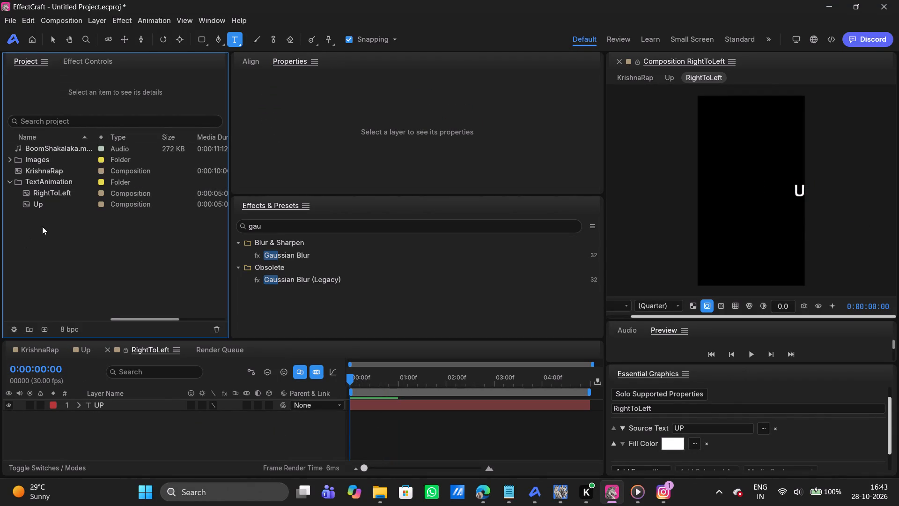
pyautogui.click(61, 193)
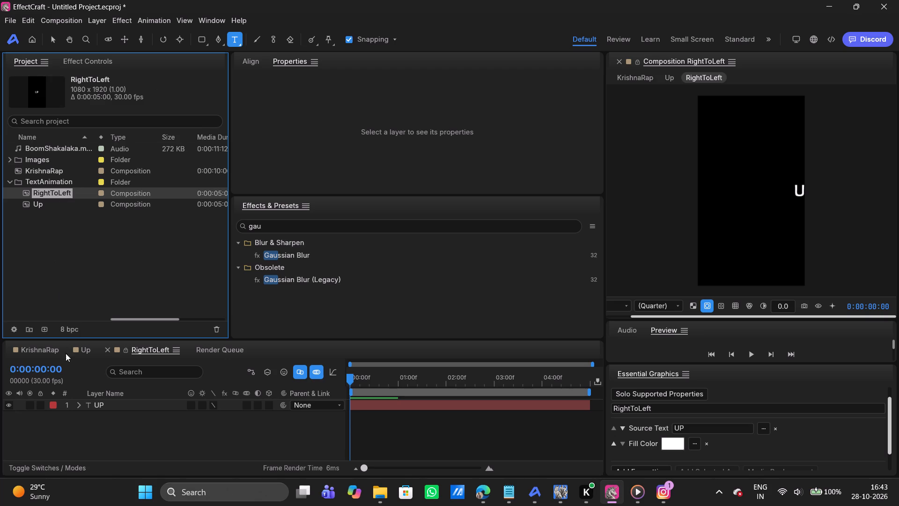
pyautogui.click(57, 242)
pyautogui.rightClick(57, 242)
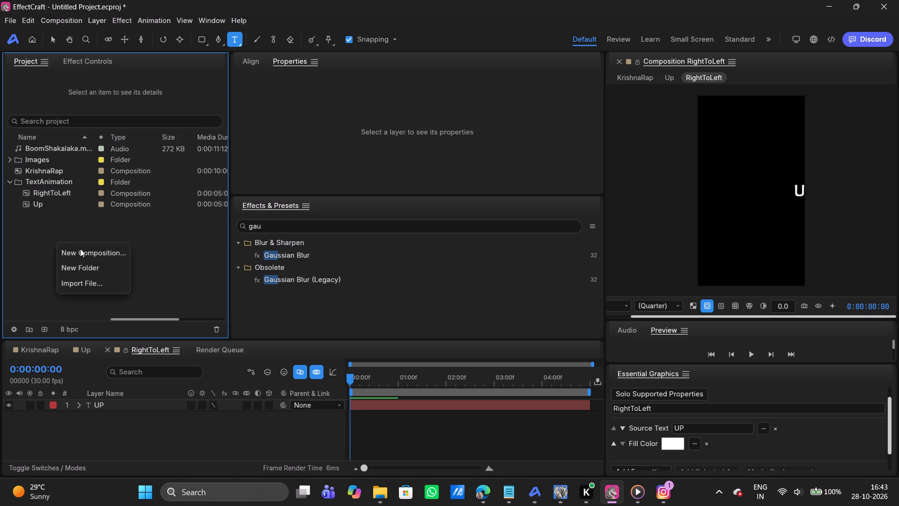
pyautogui.click(84, 252)
pyautogui.press('BackSpace')
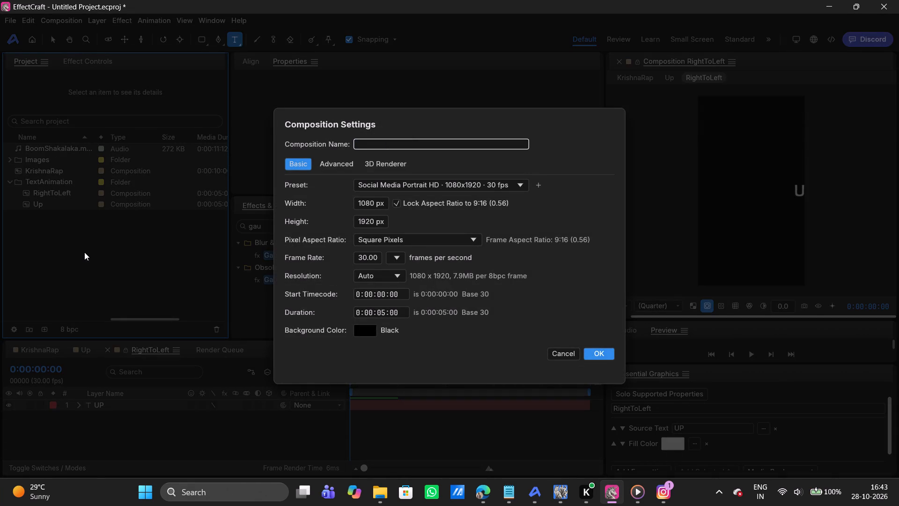
pyautogui.write('LeftToRight')
pyautogui.click(603, 346)
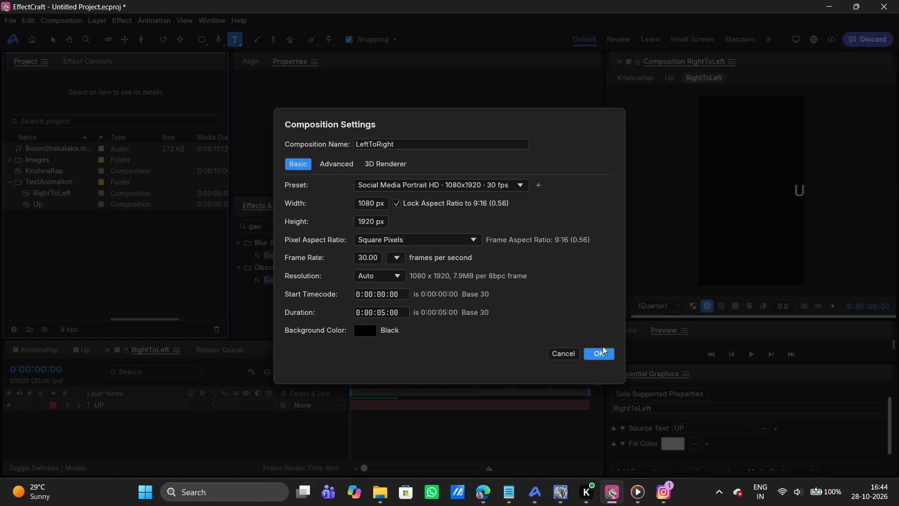
pyautogui.click(590, 351)
# Move the LeftToRight composition into the TextAnimation folder.
pyautogui.moveTo(52, 181); pyautogui.dragTo(57, 195)
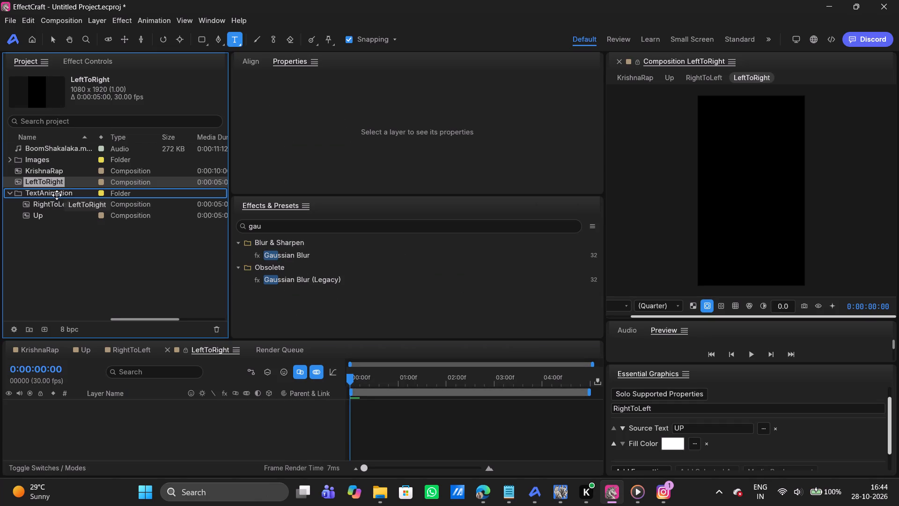
pyautogui.moveTo(57, 195); pyautogui.dragTo(57, 195)
pyautogui.click(71, 233)
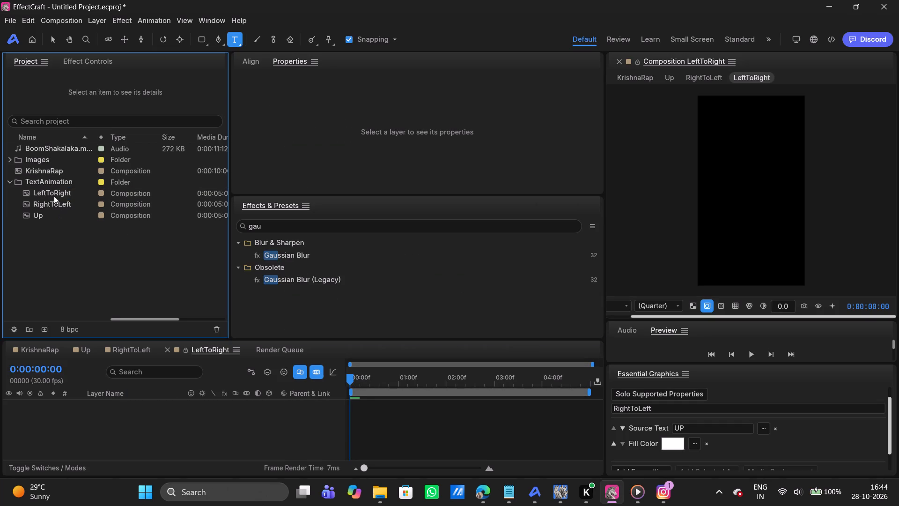
# Add a paragraph text layer reading UP in the middle area of the LeftToRight composition and keep it selected.
pyautogui.click(53, 193)
pyautogui.moveTo(726, 163); pyautogui.dragTo(786, 214)
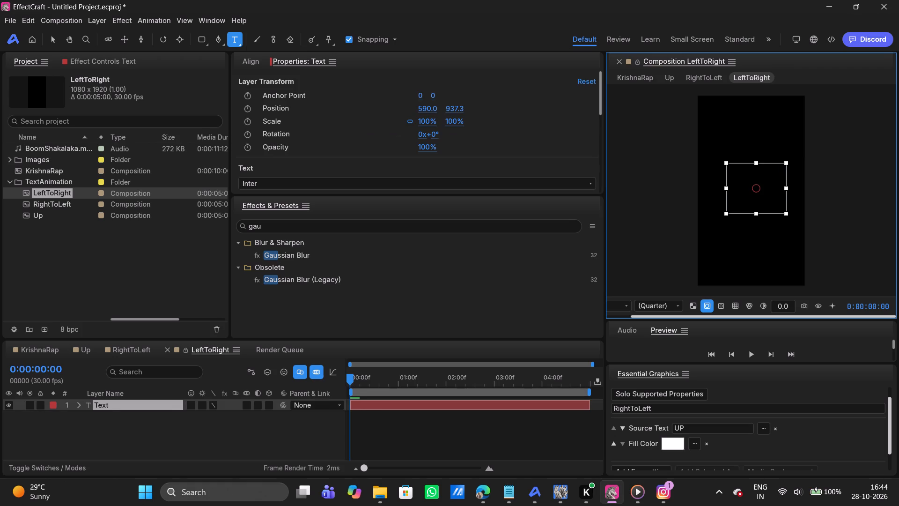
pyautogui.write('UP')
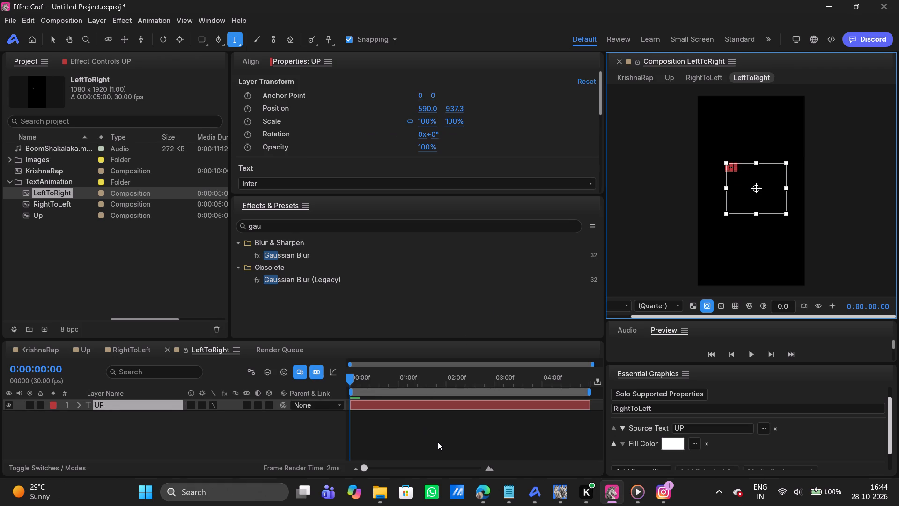
pyautogui.click(438, 442)
pyautogui.click(391, 405)
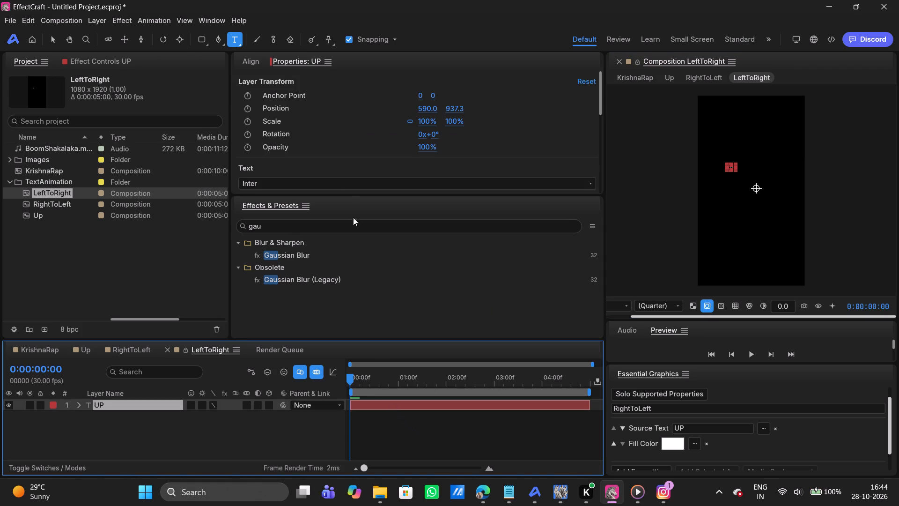
# Set the UP text layer's font to Berlin Sans FB.
pyautogui.click(322, 186)
pyautogui.scroll(14, 304, 286)
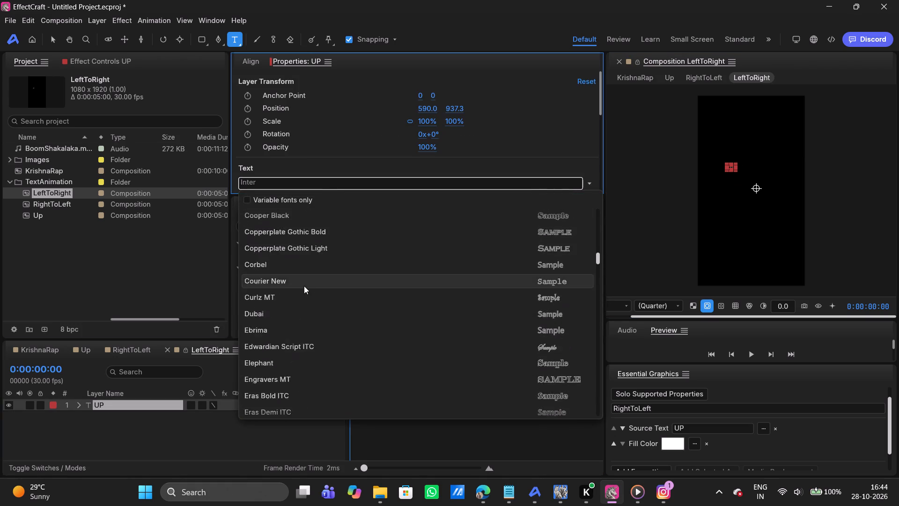
pyautogui.scroll(2, 304, 286)
pyautogui.scroll(20, 304, 286)
pyautogui.scroll(20, 304, 286)
pyautogui.scroll(10, 304, 286)
pyautogui.click(291, 212)
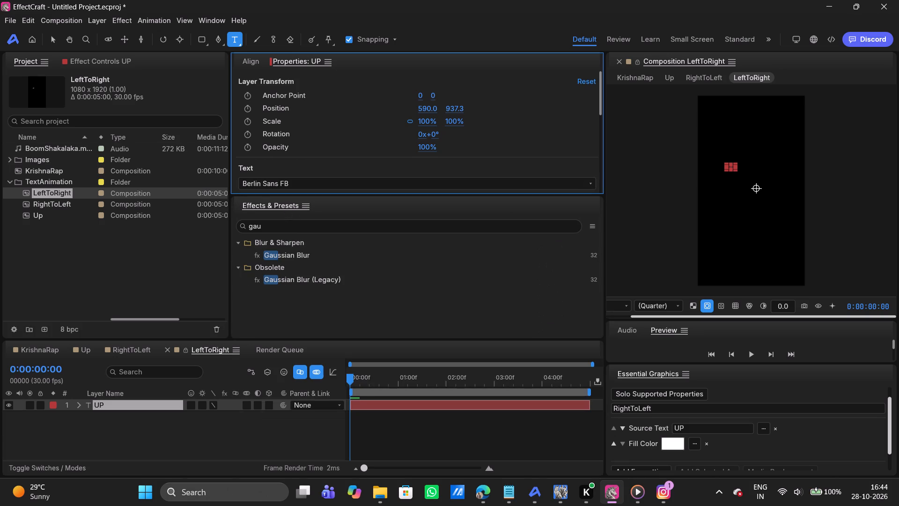
# Scale the UP layer to about 216.8%.
pyautogui.moveTo(425, 123); pyautogui.dragTo(462, 125)
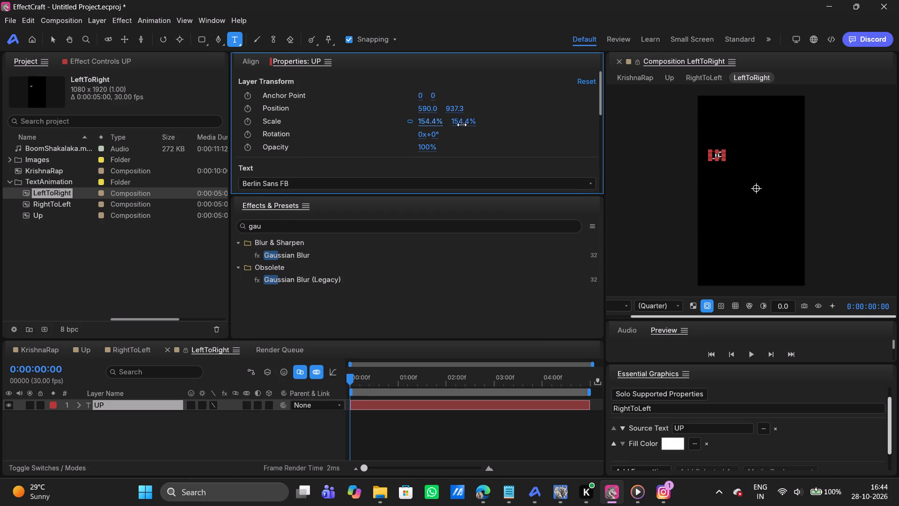
pyautogui.moveTo(462, 125); pyautogui.dragTo(478, 125)
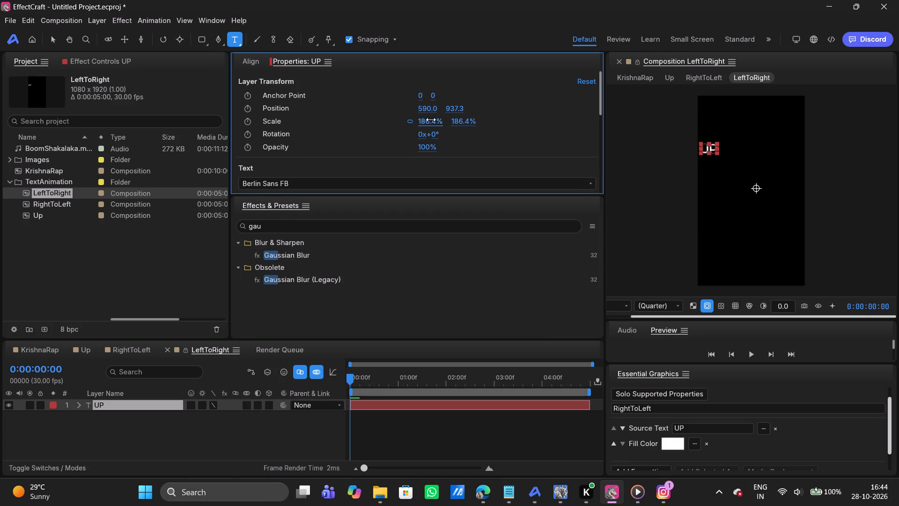
pyautogui.moveTo(431, 119); pyautogui.dragTo(451, 122)
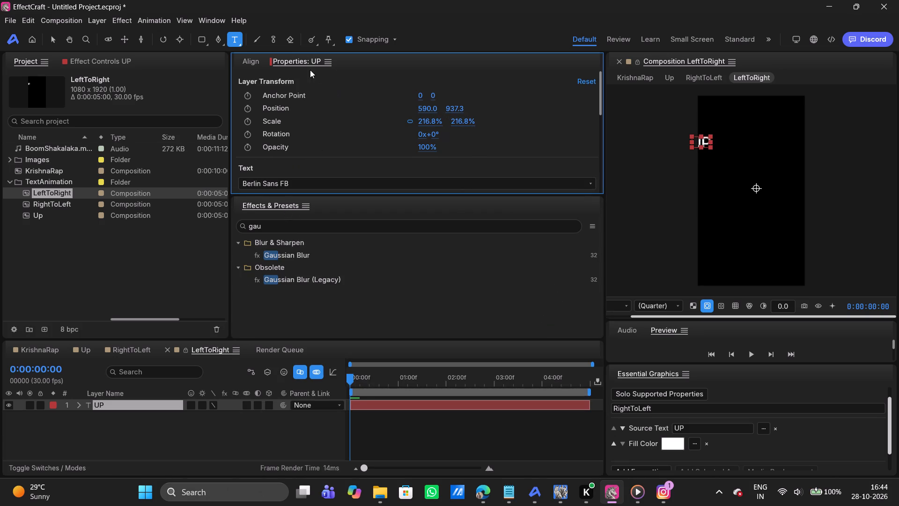
# Center the UP layer horizontally and vertically in the composition.
pyautogui.click(249, 55)
pyautogui.click(270, 100)
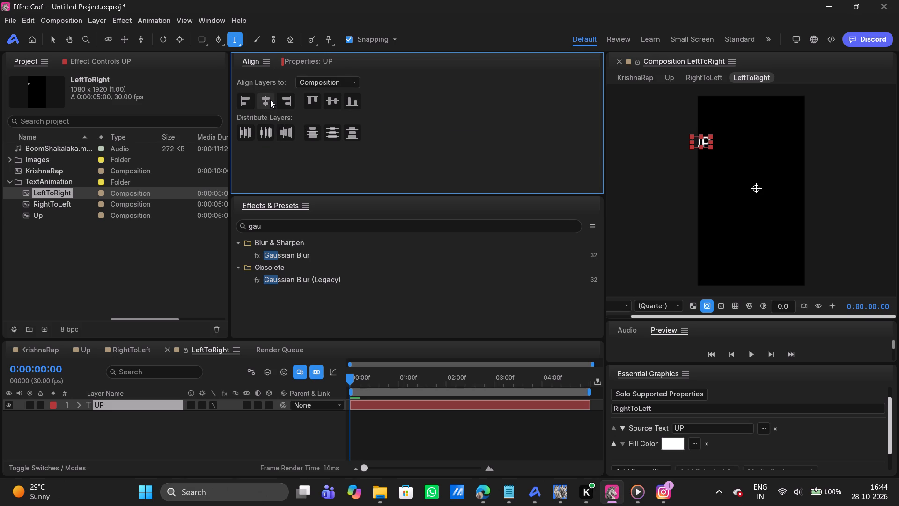
pyautogui.click(333, 96)
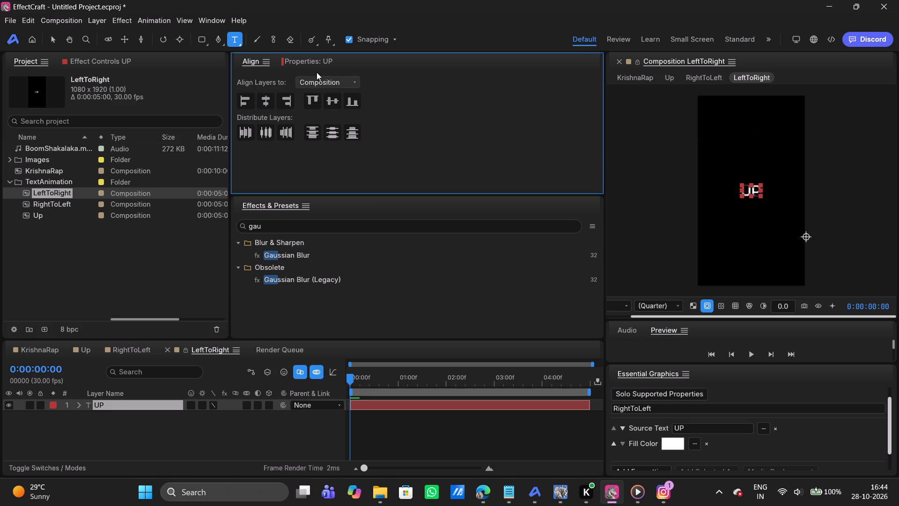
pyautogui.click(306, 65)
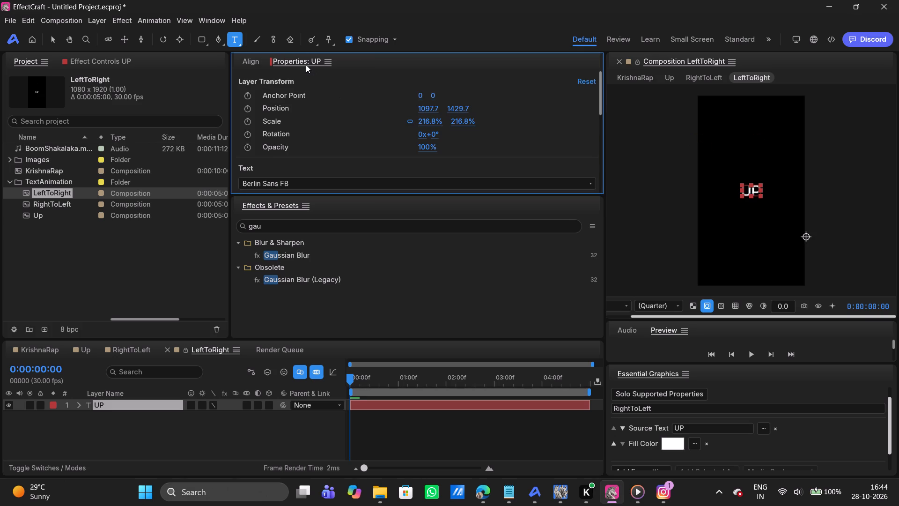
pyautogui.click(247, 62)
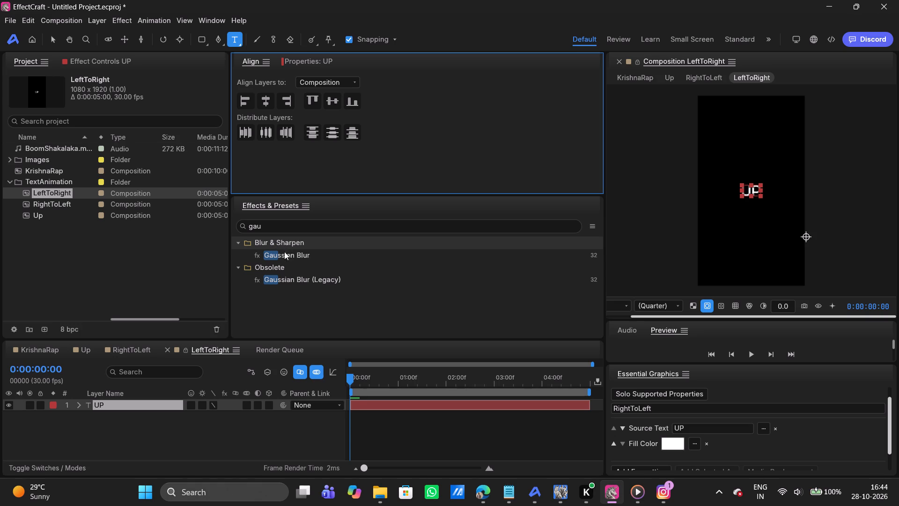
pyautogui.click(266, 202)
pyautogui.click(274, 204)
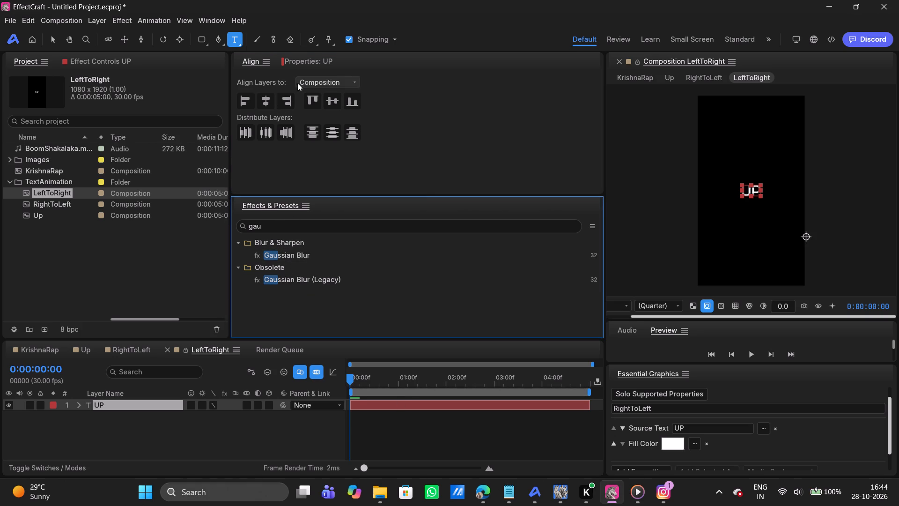
# Add Position keyframes to the UP layer at 0:00:00:00 and 0:00:01:08 with the text centered.
pyautogui.click(375, 409)
pyautogui.click(302, 62)
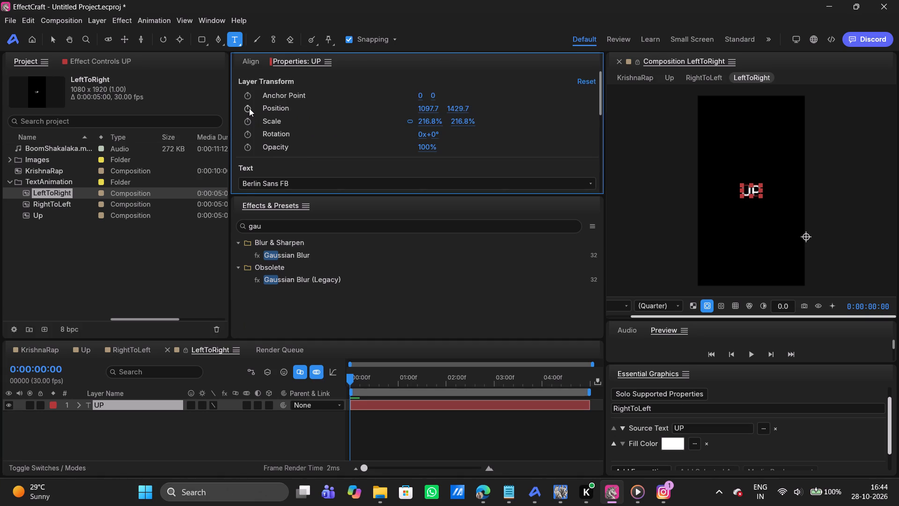
pyautogui.click(249, 108)
pyautogui.moveTo(351, 381); pyautogui.dragTo(410, 374)
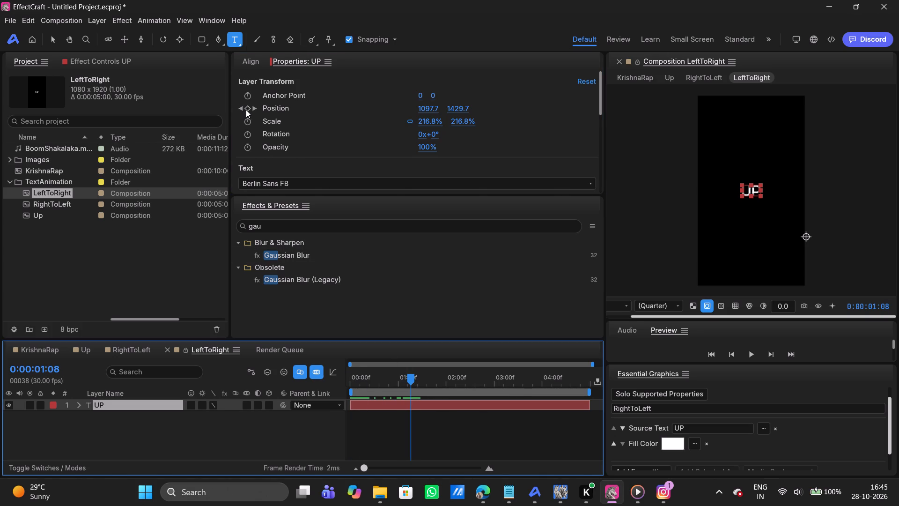
pyautogui.click(246, 109)
# At the 0:00:00:00 keyframe, shift the UP layer's X position to about 568.1 so it starts at the frame's left edge.
pyautogui.click(239, 107)
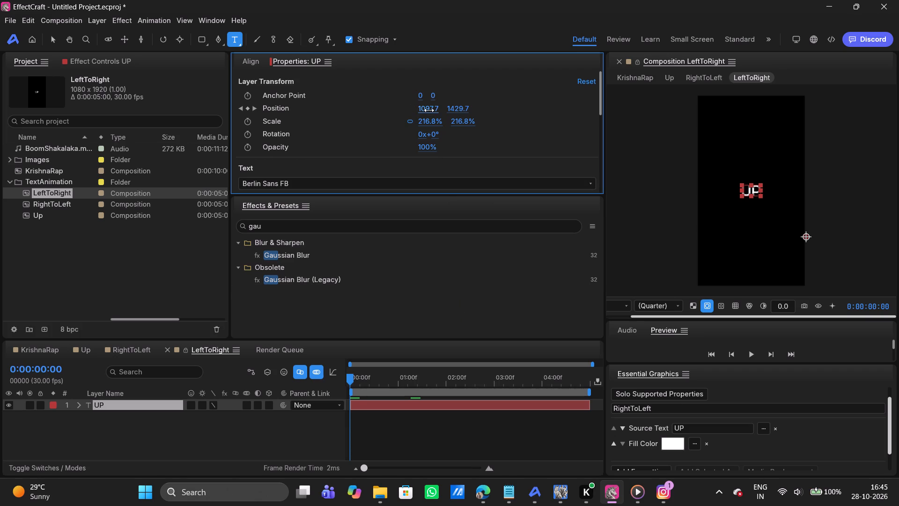
pyautogui.moveTo(429, 110); pyautogui.dragTo(117, 118)
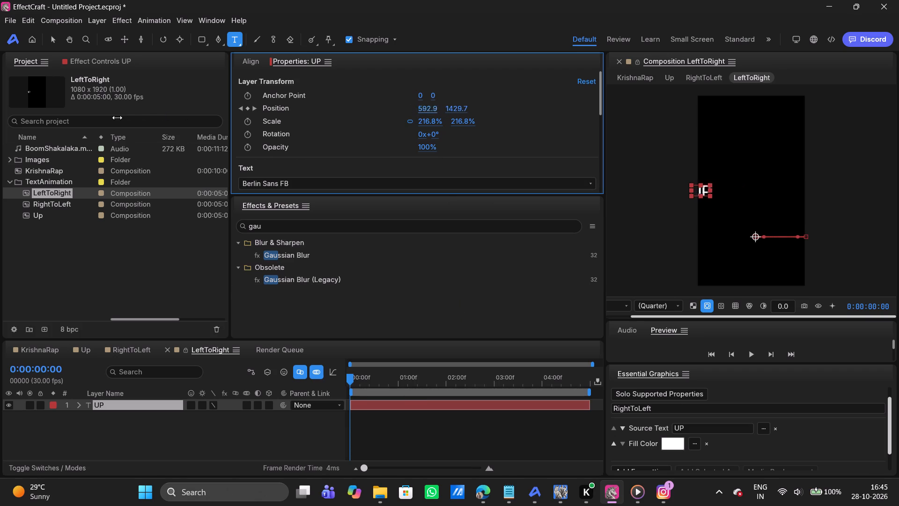
pyautogui.moveTo(117, 118); pyautogui.dragTo(48, 119)
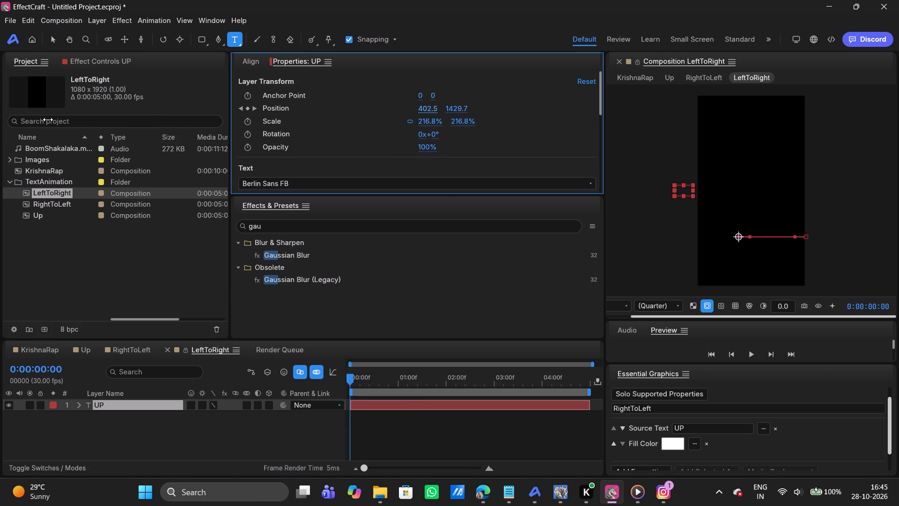
pyautogui.moveTo(48, 119); pyautogui.dragTo(117, 111)
pyautogui.click(376, 424)
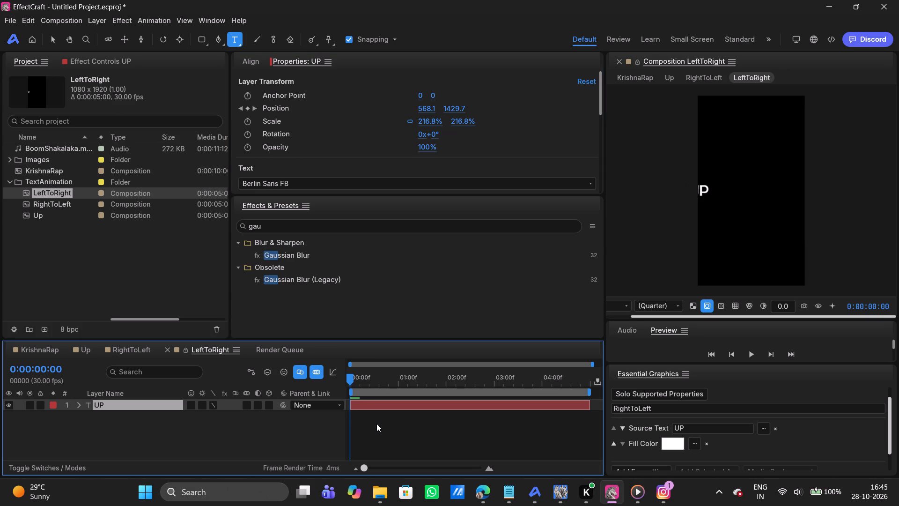
# Reveal the UP layer's two Position keyframes and apply Easy Ease to both.
pyautogui.click(396, 409)
pyautogui.press('u')
pyautogui.moveTo(437, 428); pyautogui.dragTo(287, 401)
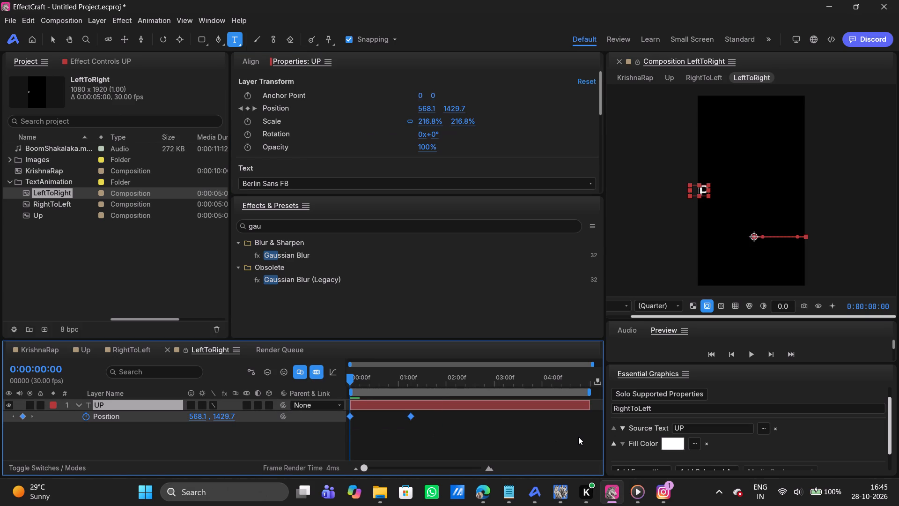
pyautogui.press('F9')
# Reshape the UP layer's Position speed graph by lengthening both keyframes' ease handles so the speed peaks sharply midway.
pyautogui.click(333, 374)
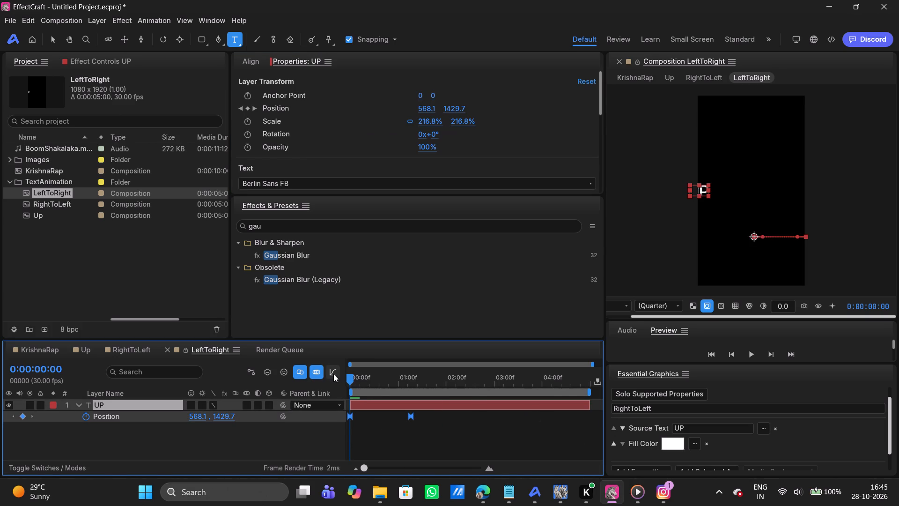
pyautogui.moveTo(418, 439); pyautogui.dragTo(501, 443)
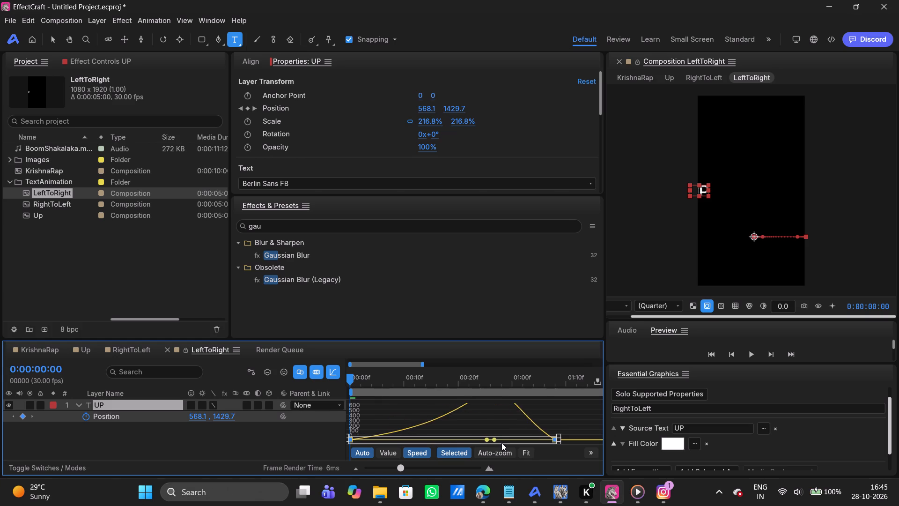
pyautogui.moveTo(501, 443); pyautogui.dragTo(513, 443)
pyautogui.moveTo(487, 439); pyautogui.dragTo(382, 444)
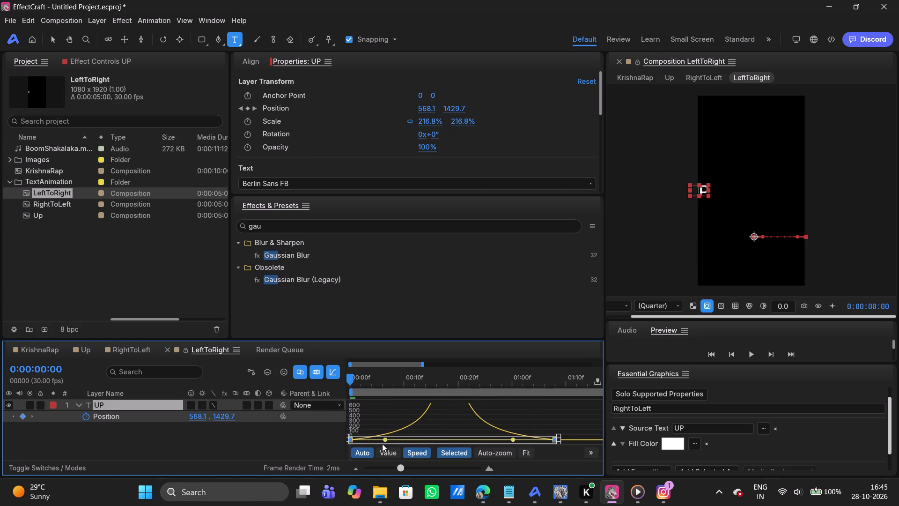
pyautogui.moveTo(382, 444); pyautogui.dragTo(383, 444)
pyautogui.click(332, 370)
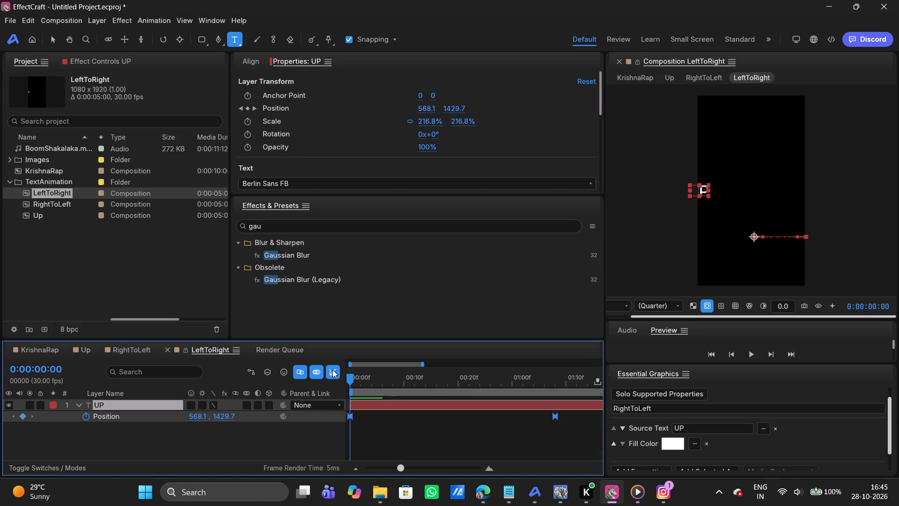
pyautogui.moveTo(397, 469); pyautogui.dragTo(317, 469)
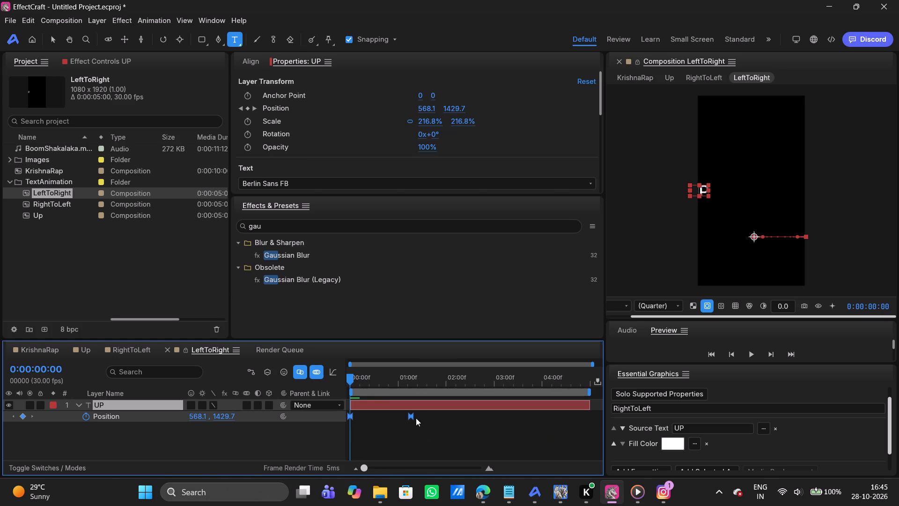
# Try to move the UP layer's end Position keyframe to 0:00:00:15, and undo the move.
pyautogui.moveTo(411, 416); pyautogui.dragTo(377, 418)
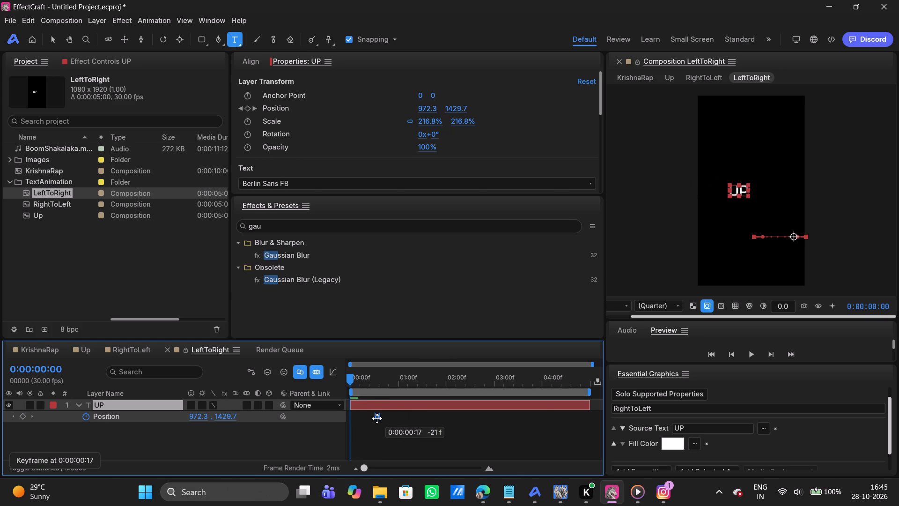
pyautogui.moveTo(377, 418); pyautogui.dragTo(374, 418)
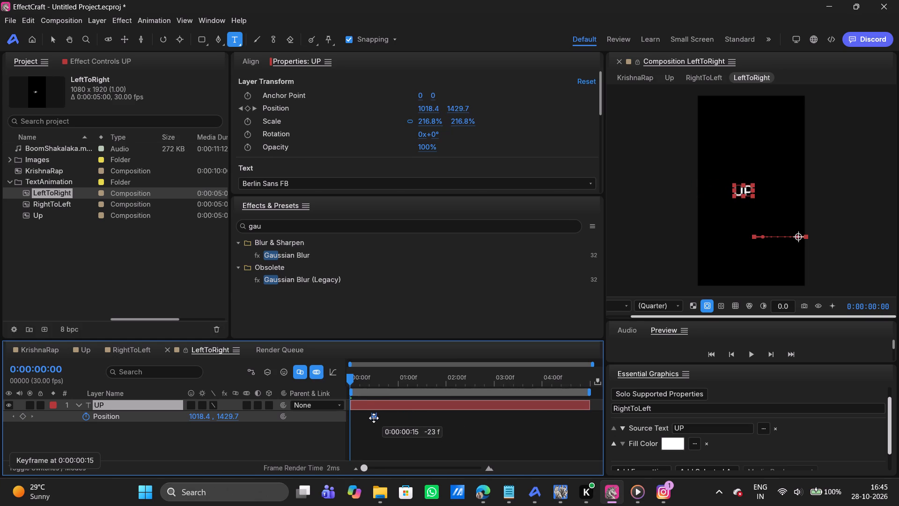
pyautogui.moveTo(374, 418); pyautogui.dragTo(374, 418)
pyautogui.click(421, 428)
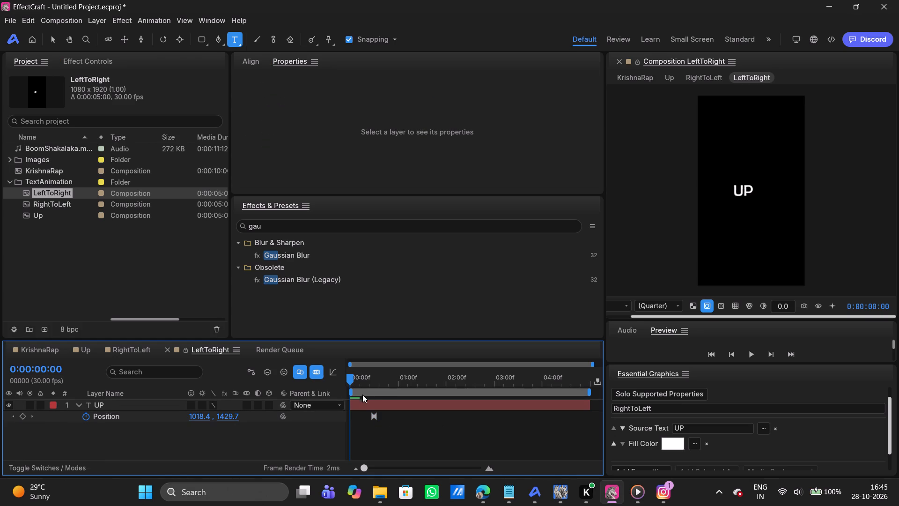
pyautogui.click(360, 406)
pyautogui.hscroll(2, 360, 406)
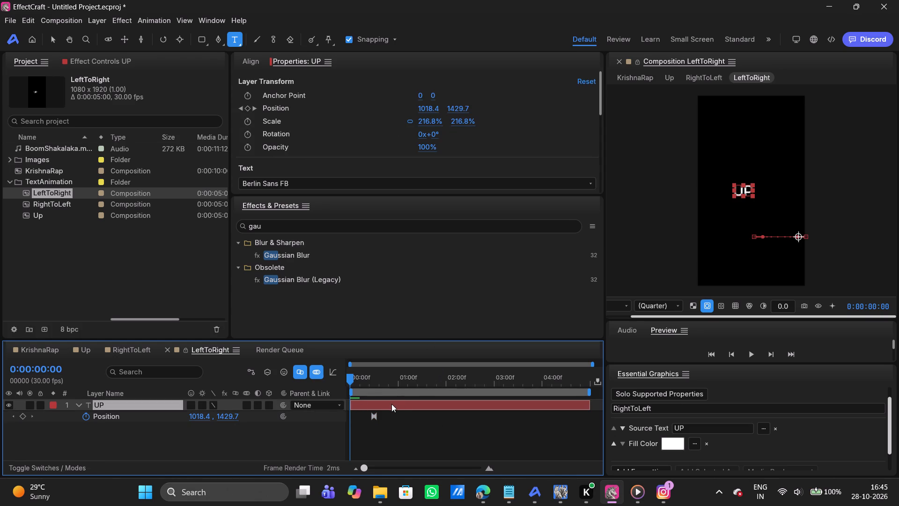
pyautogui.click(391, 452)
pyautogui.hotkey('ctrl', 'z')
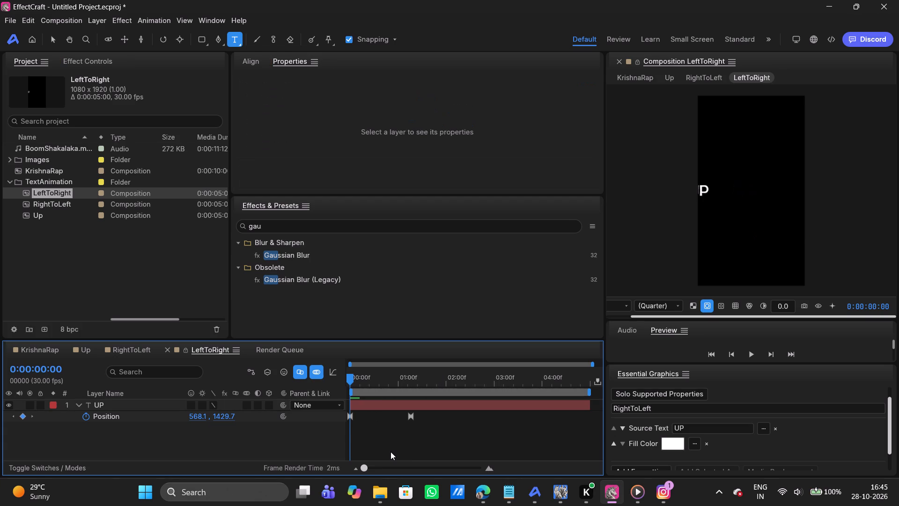
# Move only the UP layer's end Position keyframe to 0:00:00:15 and preview the animation from the start.
pyautogui.click(410, 416)
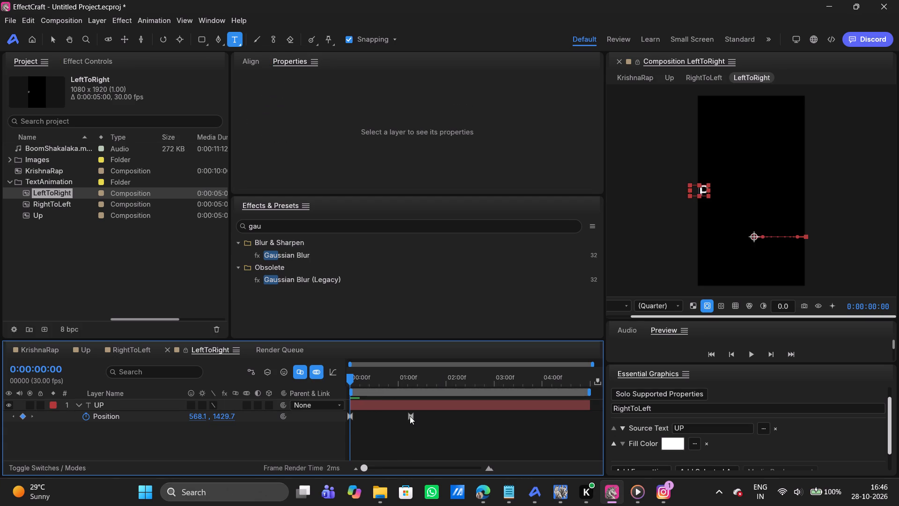
pyautogui.moveTo(410, 416); pyautogui.dragTo(371, 422)
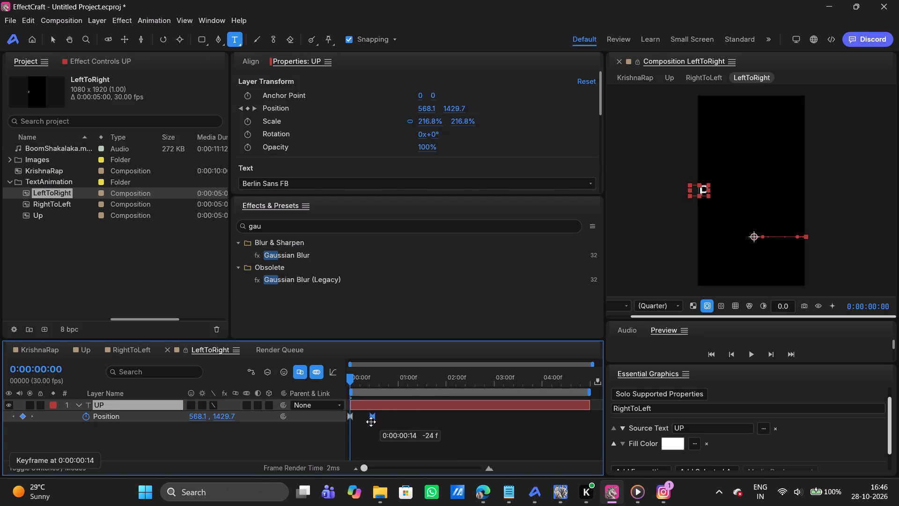
pyautogui.moveTo(371, 422); pyautogui.dragTo(372, 421)
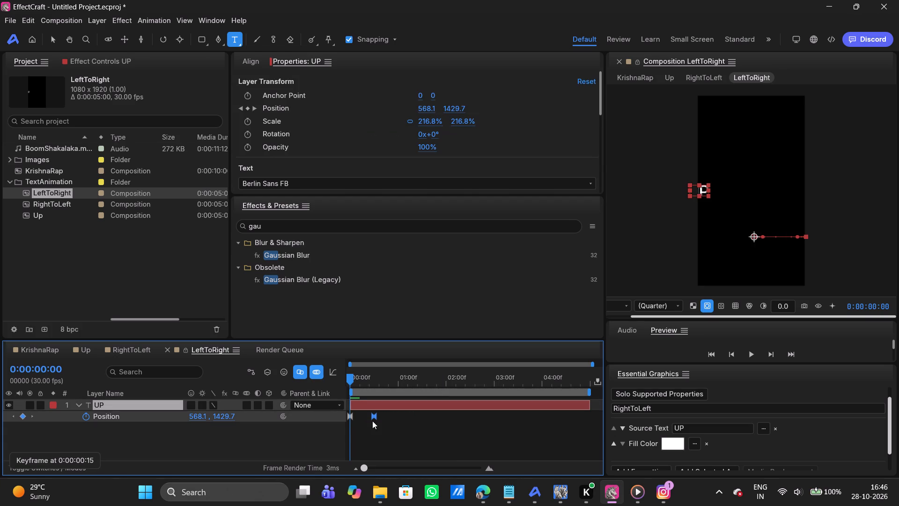
pyautogui.click(377, 432)
pyautogui.press('space')
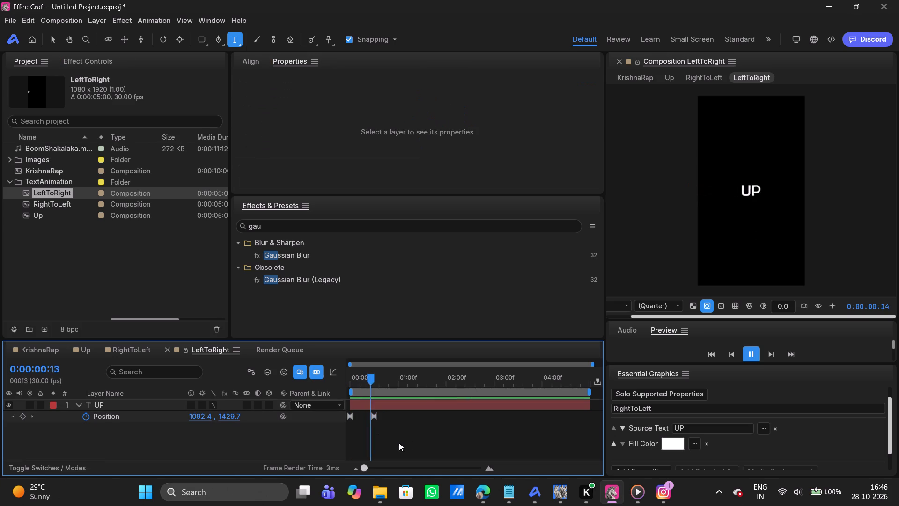
pyautogui.moveTo(398, 384); pyautogui.dragTo(319, 385)
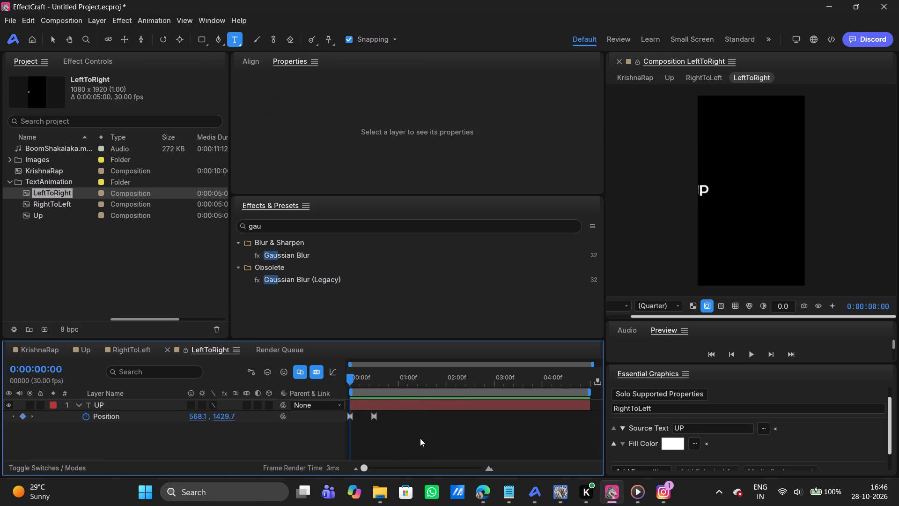
pyautogui.press('space')
pyautogui.press('space')
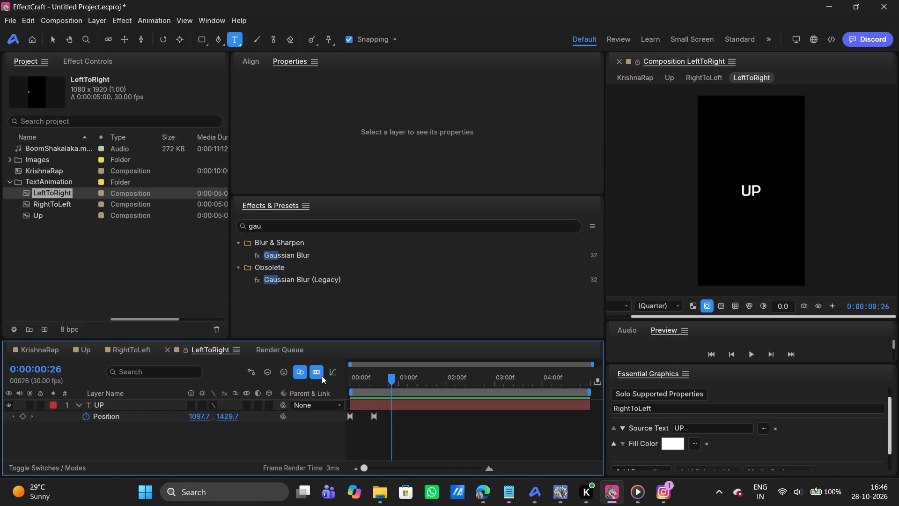
# Extend both Position keyframes' ease handles slightly further in the speed graph for a sharper mid-move peak, and preview the animation.
pyautogui.moveTo(387, 428); pyautogui.dragTo(344, 413)
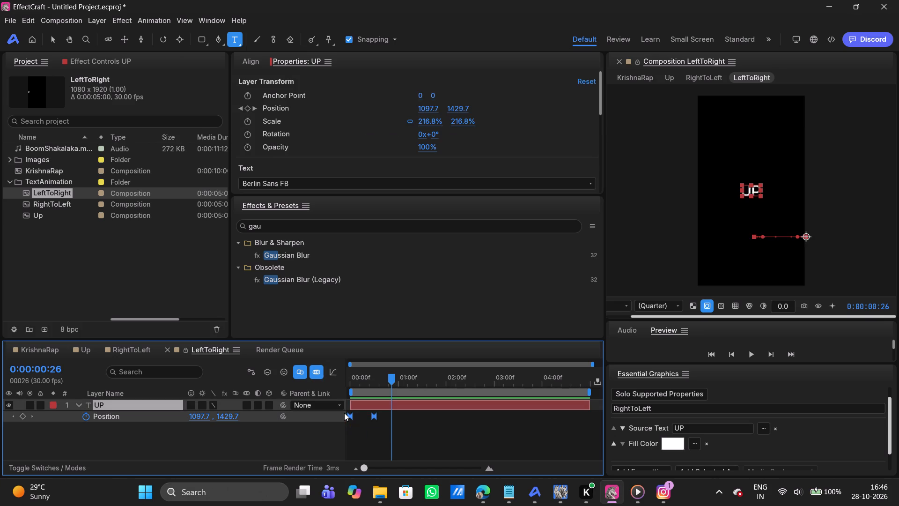
pyautogui.click(337, 375)
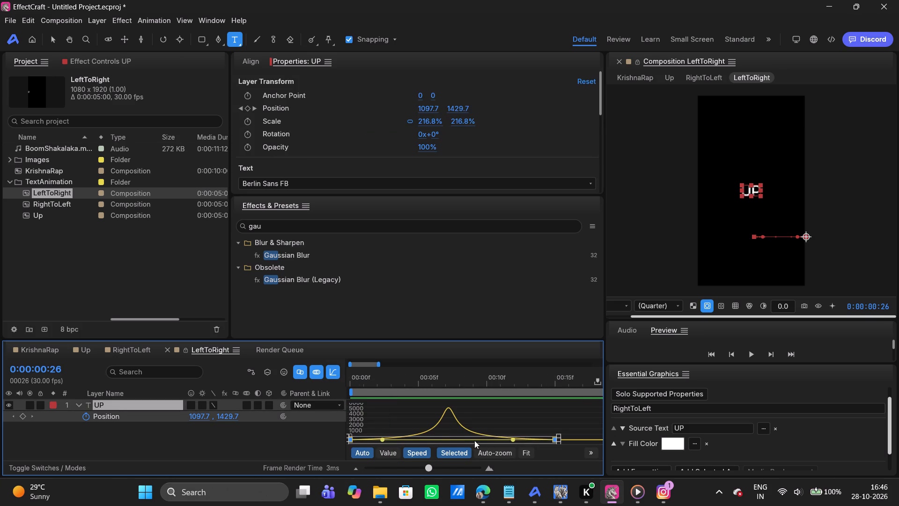
pyautogui.moveTo(381, 439); pyautogui.dragTo(372, 439)
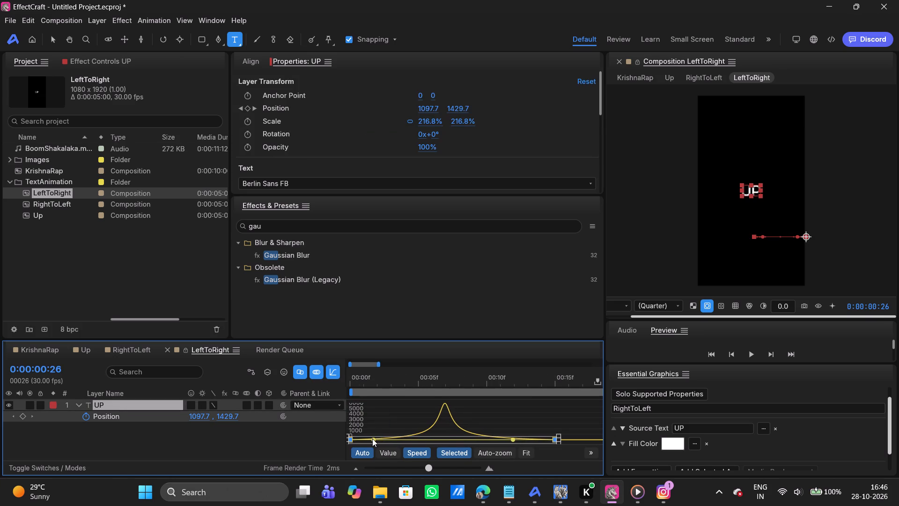
pyautogui.moveTo(372, 439); pyautogui.dragTo(371, 440)
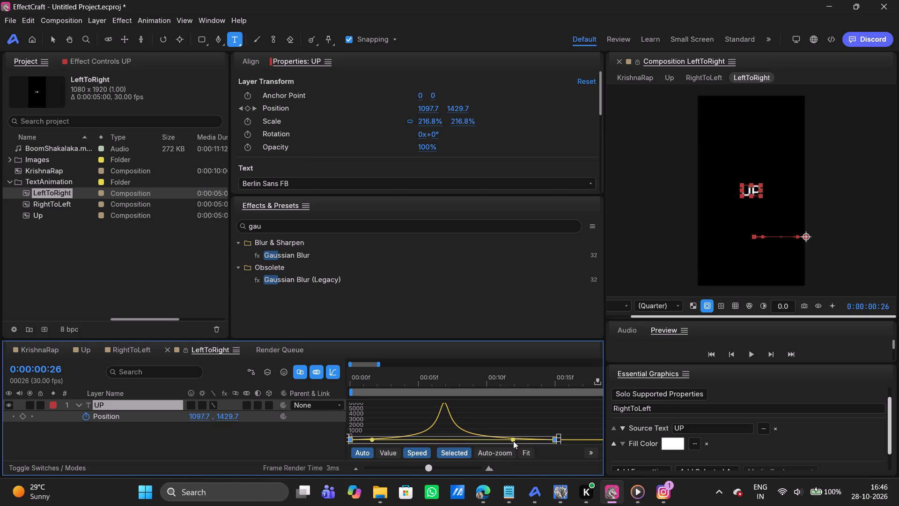
pyautogui.moveTo(513, 440); pyautogui.dragTo(519, 444)
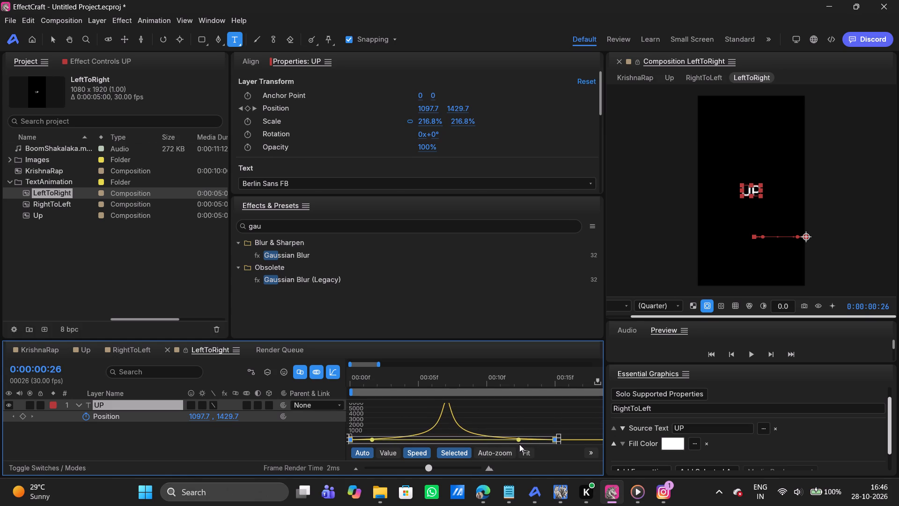
pyautogui.moveTo(519, 444); pyautogui.dragTo(518, 446)
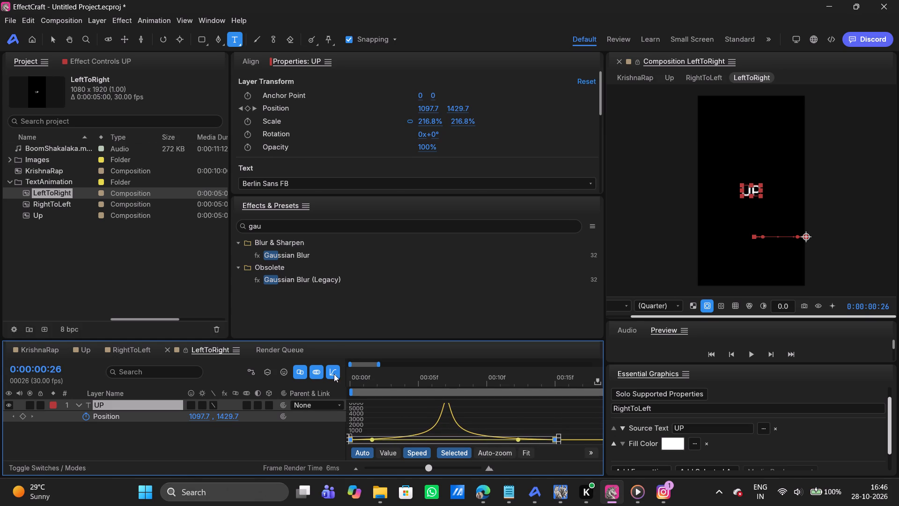
pyautogui.click(334, 374)
pyautogui.moveTo(429, 469); pyautogui.dragTo(292, 469)
pyautogui.moveTo(360, 378); pyautogui.dragTo(293, 370)
pyautogui.click(430, 432)
pyautogui.press('space')
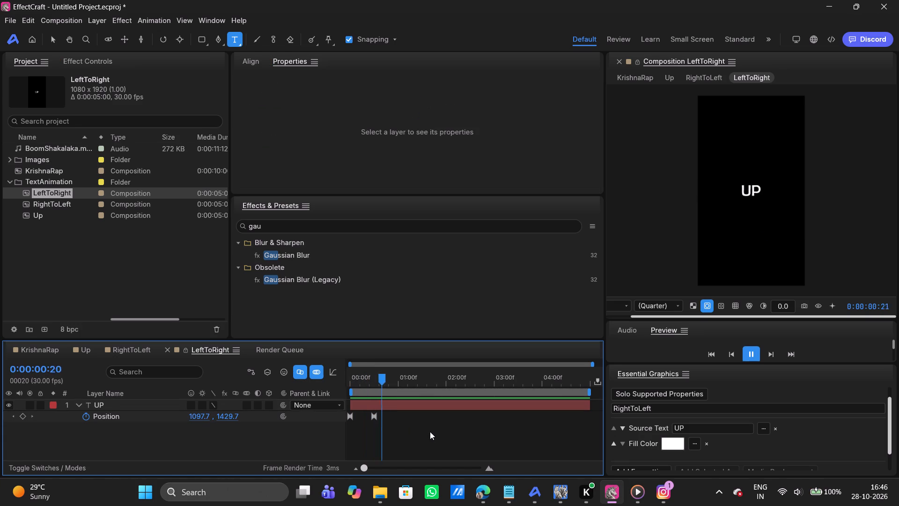
pyautogui.press('space')
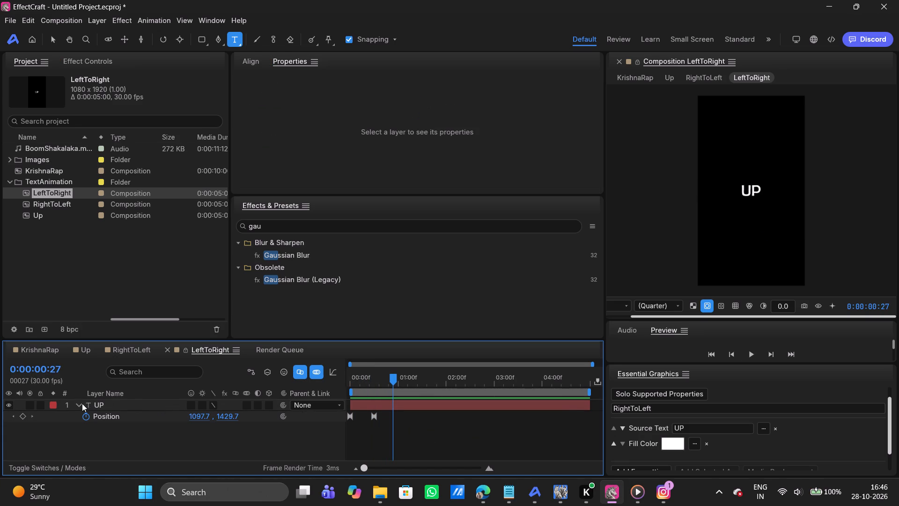
# Set LeftToRight as the primary composition in Essential Graphics.
pyautogui.scroll(-3, 647, 413)
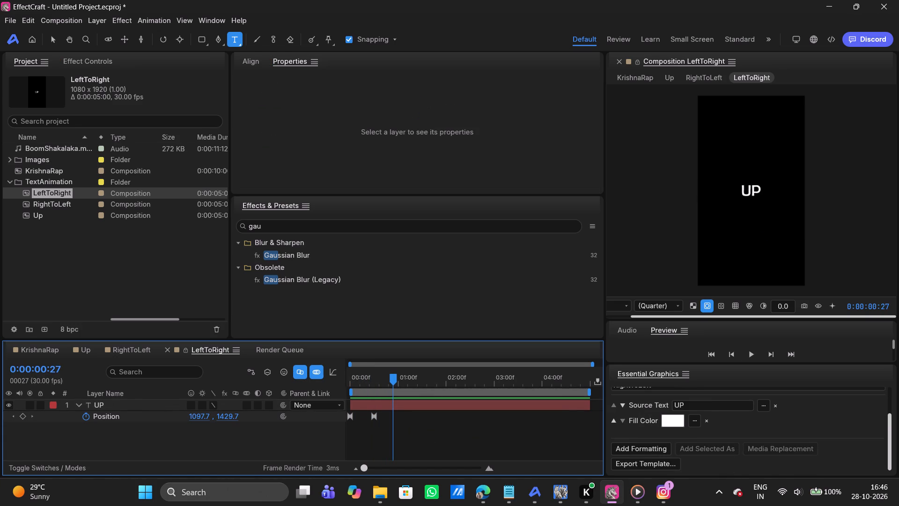
pyautogui.scroll(2, 626, 421)
pyautogui.click(695, 387)
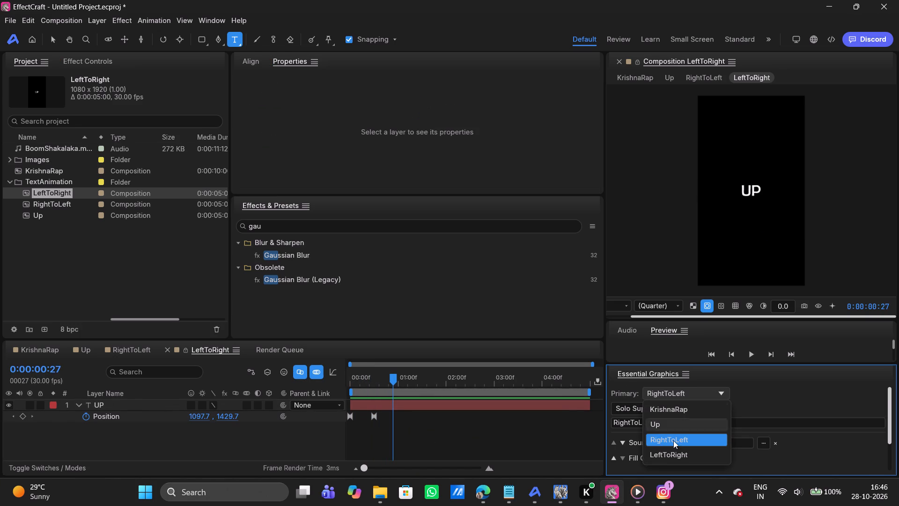
pyautogui.click(663, 458)
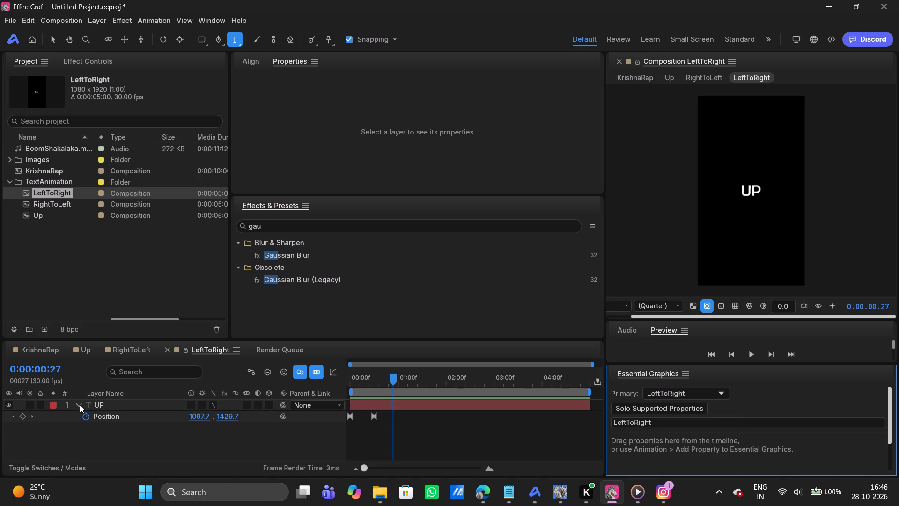
# Add a Fill Color RGB text animator to the UP layer.
pyautogui.click(81, 403)
pyautogui.click(81, 403)
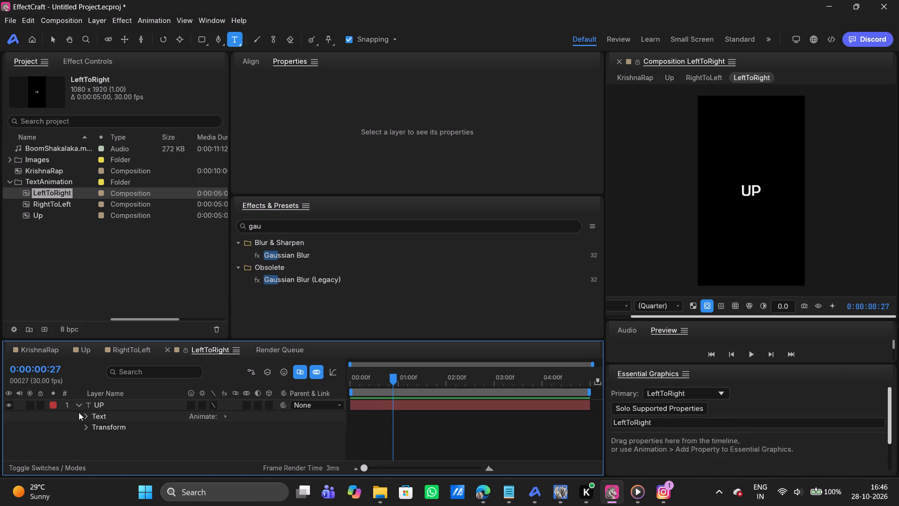
pyautogui.click(85, 415)
pyautogui.scroll(-1, 136, 431)
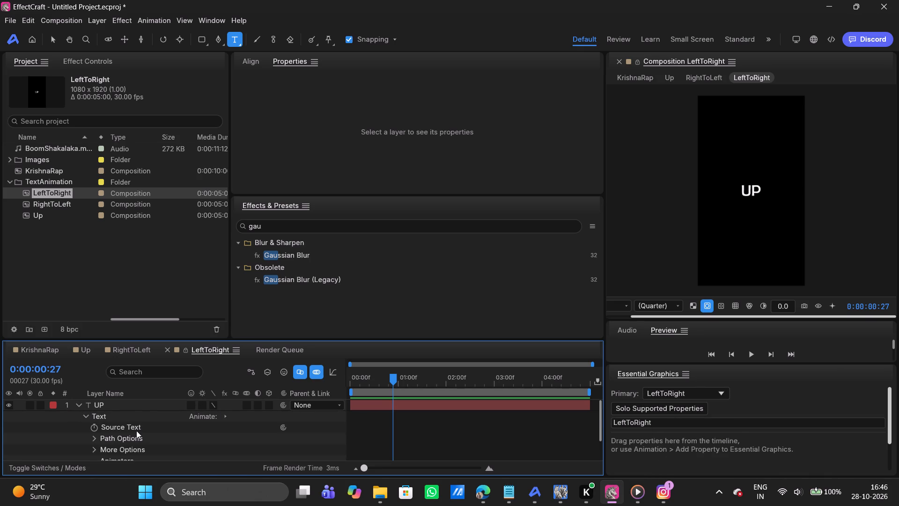
pyautogui.scroll(-1, 136, 431)
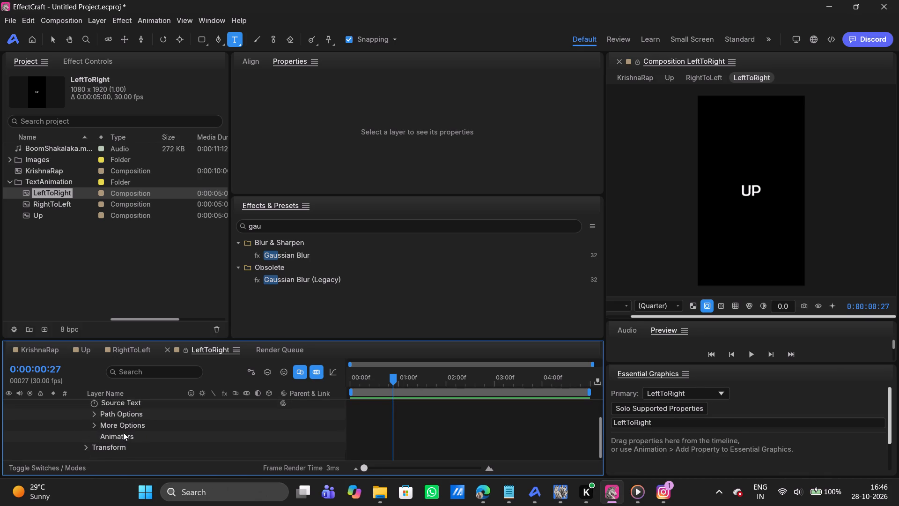
pyautogui.scroll(1, 123, 432)
pyautogui.click(227, 411)
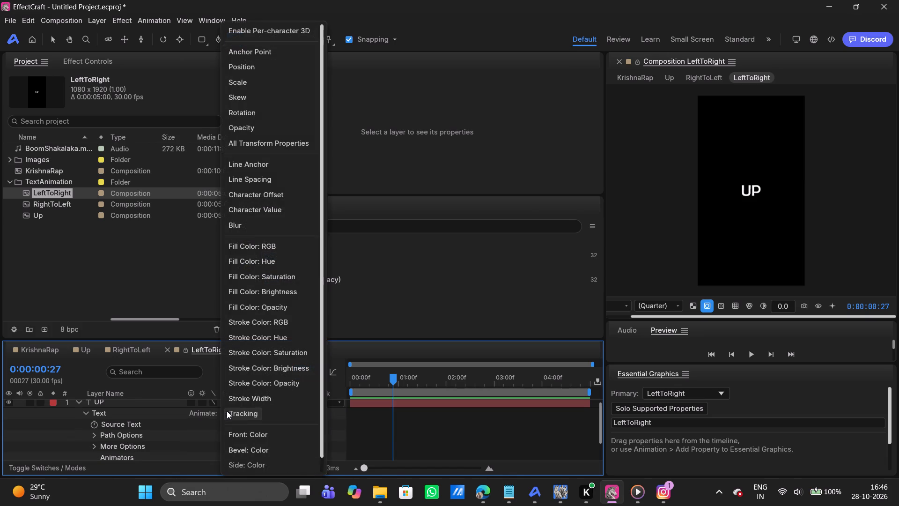
pyautogui.click(266, 241)
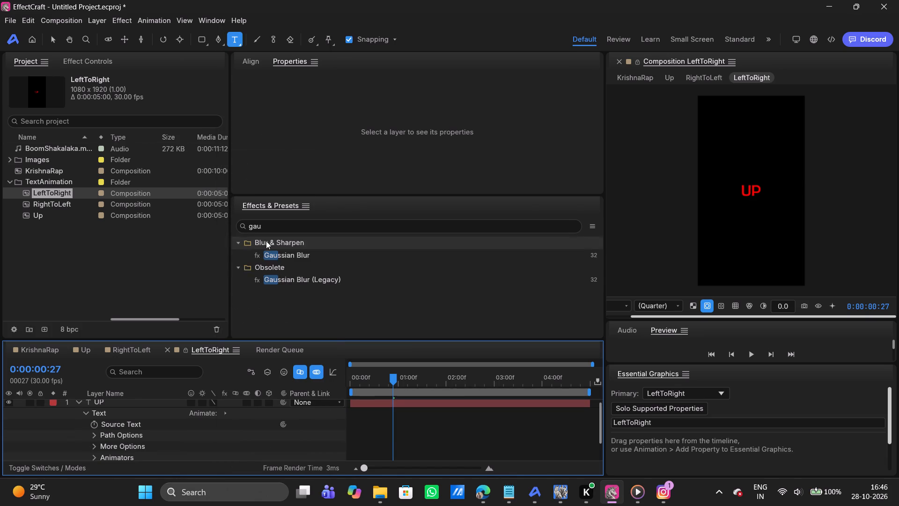
# Add the UP layer's Source Text property to the LeftToRight Essential Graphics.
pyautogui.click(118, 422)
pyautogui.moveTo(118, 422); pyautogui.dragTo(644, 453)
# Add the Fill Color property of the UP layer's Animator 1 to the LeftToRight Essential Graphics.
pyautogui.scroll(-1, 194, 451)
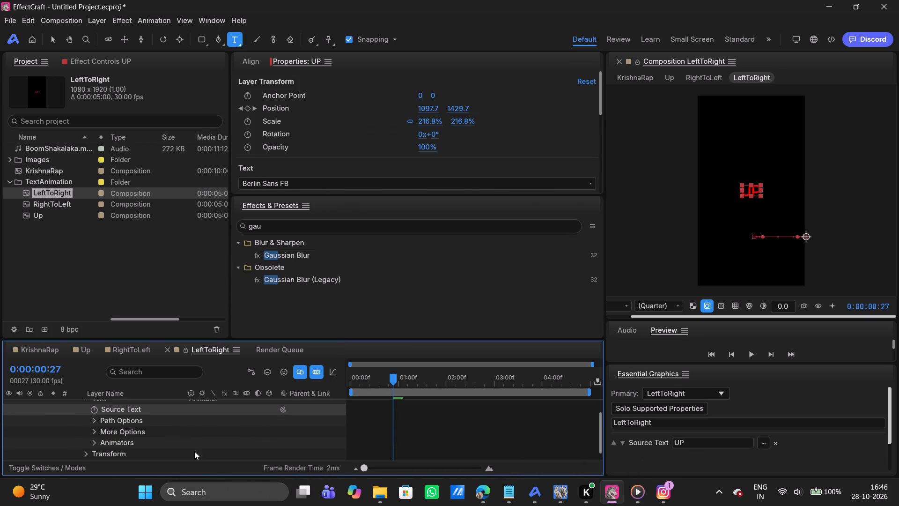
pyautogui.click(92, 432)
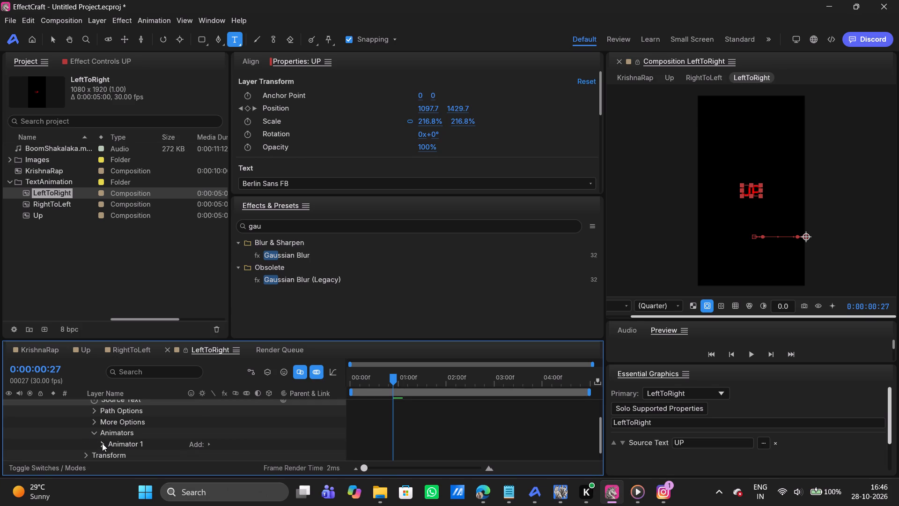
pyautogui.click(102, 443)
pyautogui.scroll(-1, 166, 435)
pyautogui.moveTo(124, 432); pyautogui.dragTo(197, 428)
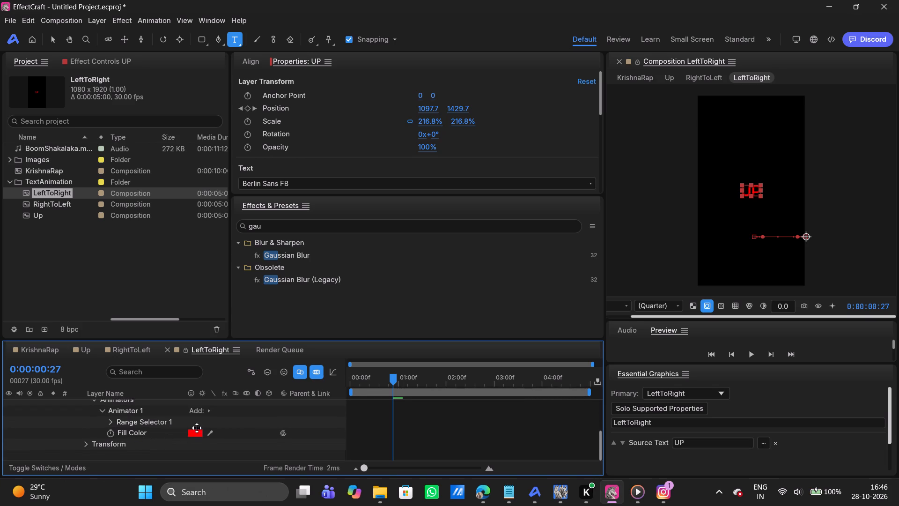
pyautogui.moveTo(197, 428); pyautogui.dragTo(641, 449)
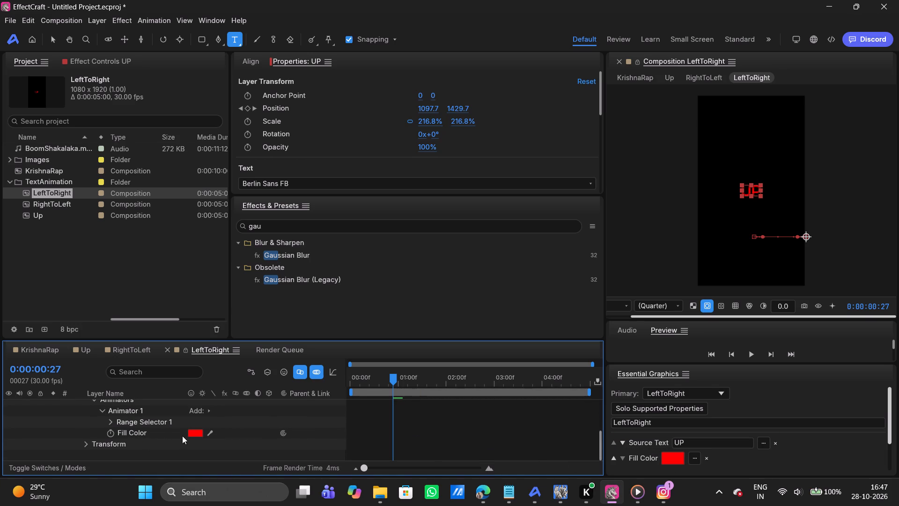
# Set the UP layer's Animator 1 Fill Color to white (FFFFFF).
pyautogui.click(193, 428)
pyautogui.click(196, 436)
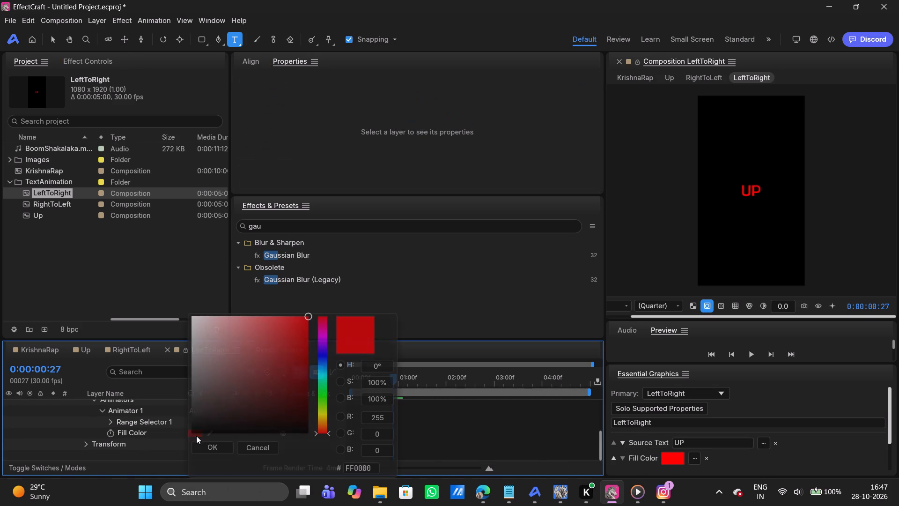
pyautogui.moveTo(258, 387); pyautogui.dragTo(157, 288)
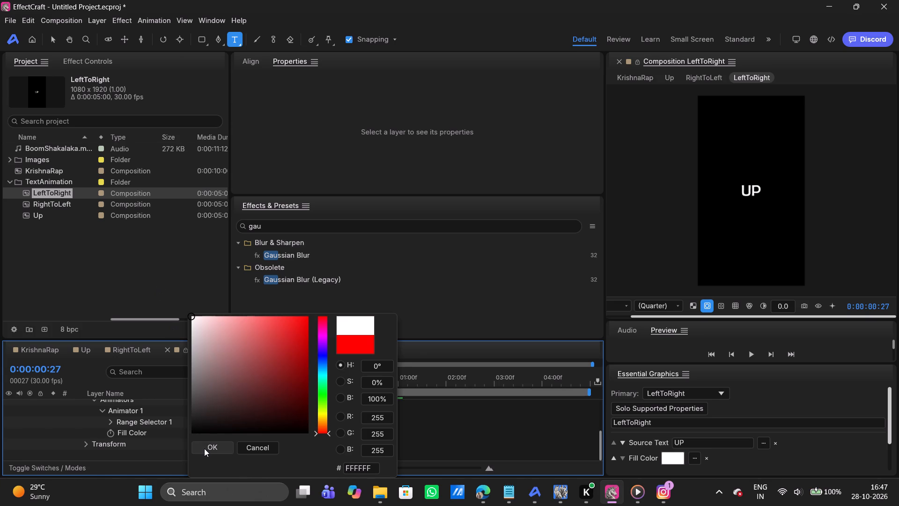
pyautogui.click(204, 448)
# Collapse the UP layer's Text properties and the layer itself in the LeftToRight timeline.
pyautogui.scroll(3, 113, 427)
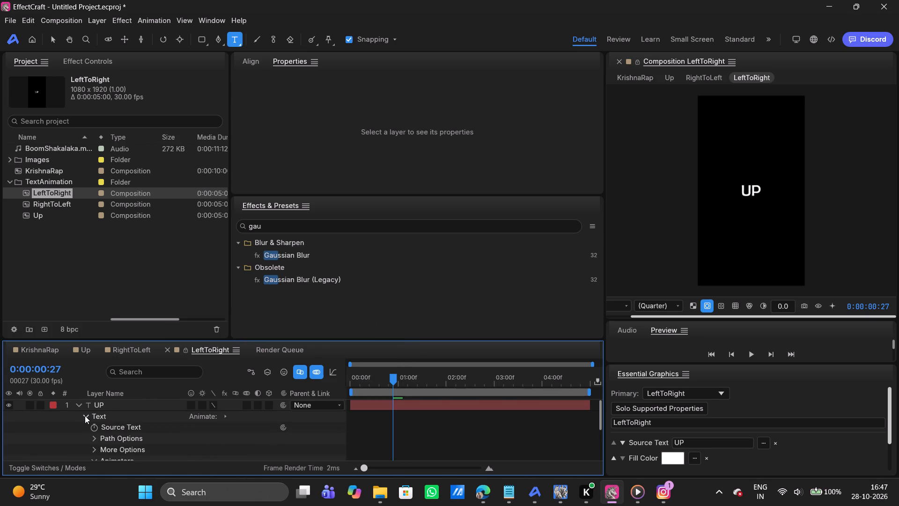
pyautogui.click(85, 416)
pyautogui.click(76, 406)
pyautogui.click(188, 430)
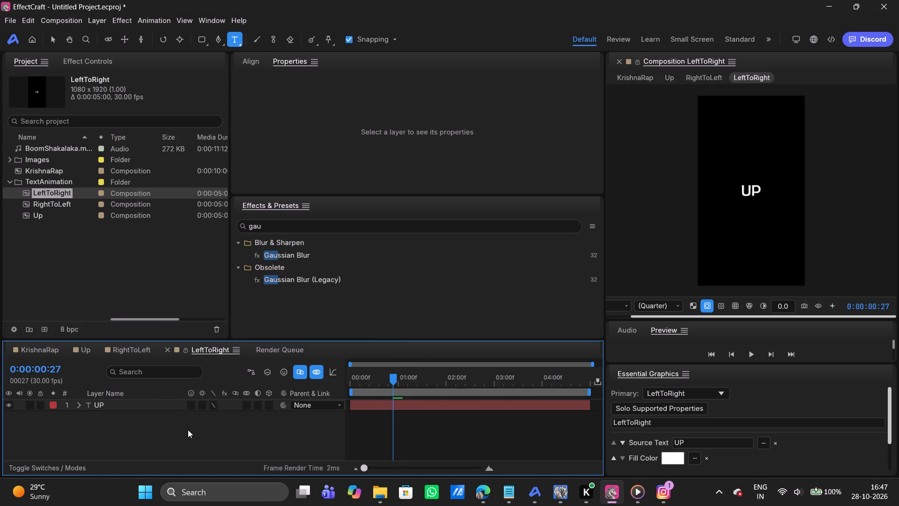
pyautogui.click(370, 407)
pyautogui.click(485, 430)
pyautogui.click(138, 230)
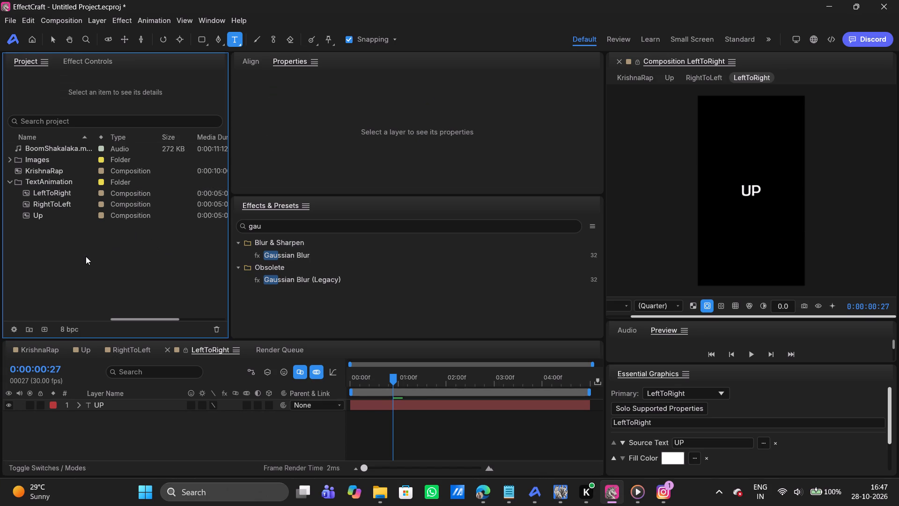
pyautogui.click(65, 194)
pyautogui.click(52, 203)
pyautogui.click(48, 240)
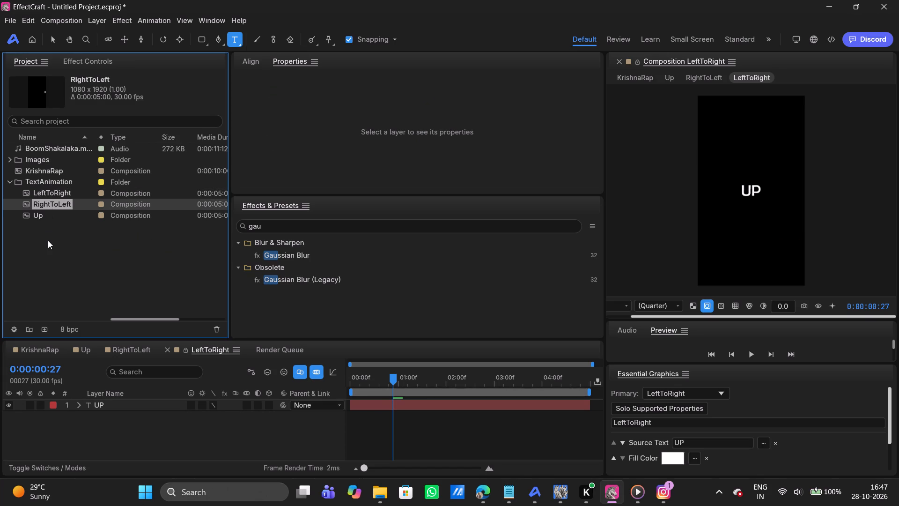